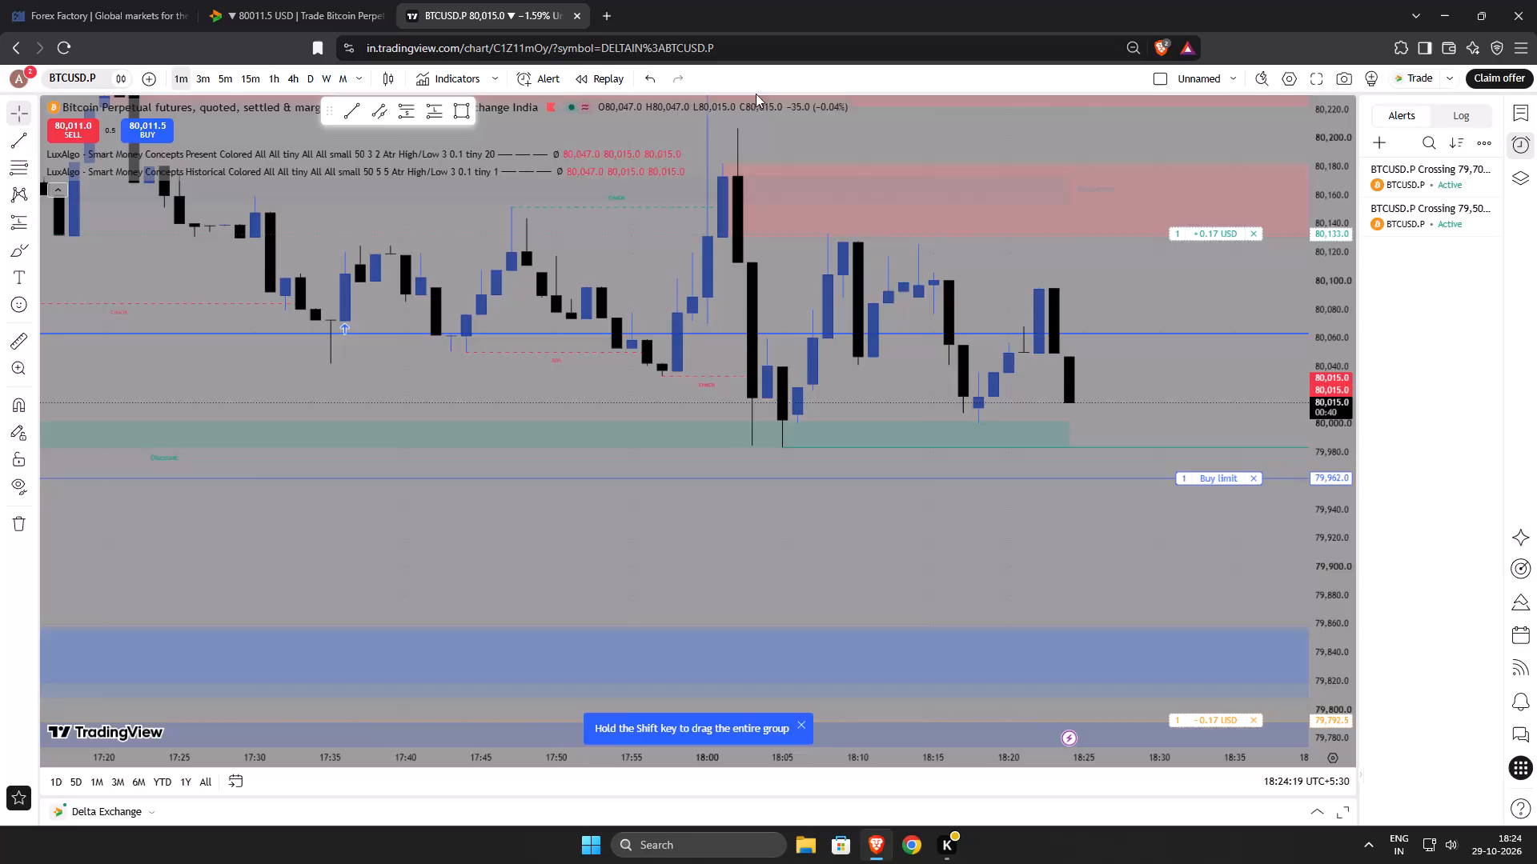
# Examine recent BTCUSD.P price action around the buy limit order on the one-minute chart.
pyautogui.click(81, 0)
pyautogui.click(255, 0)
pyautogui.click(507, 0)
pyautogui.scroll(2, 617, 504)
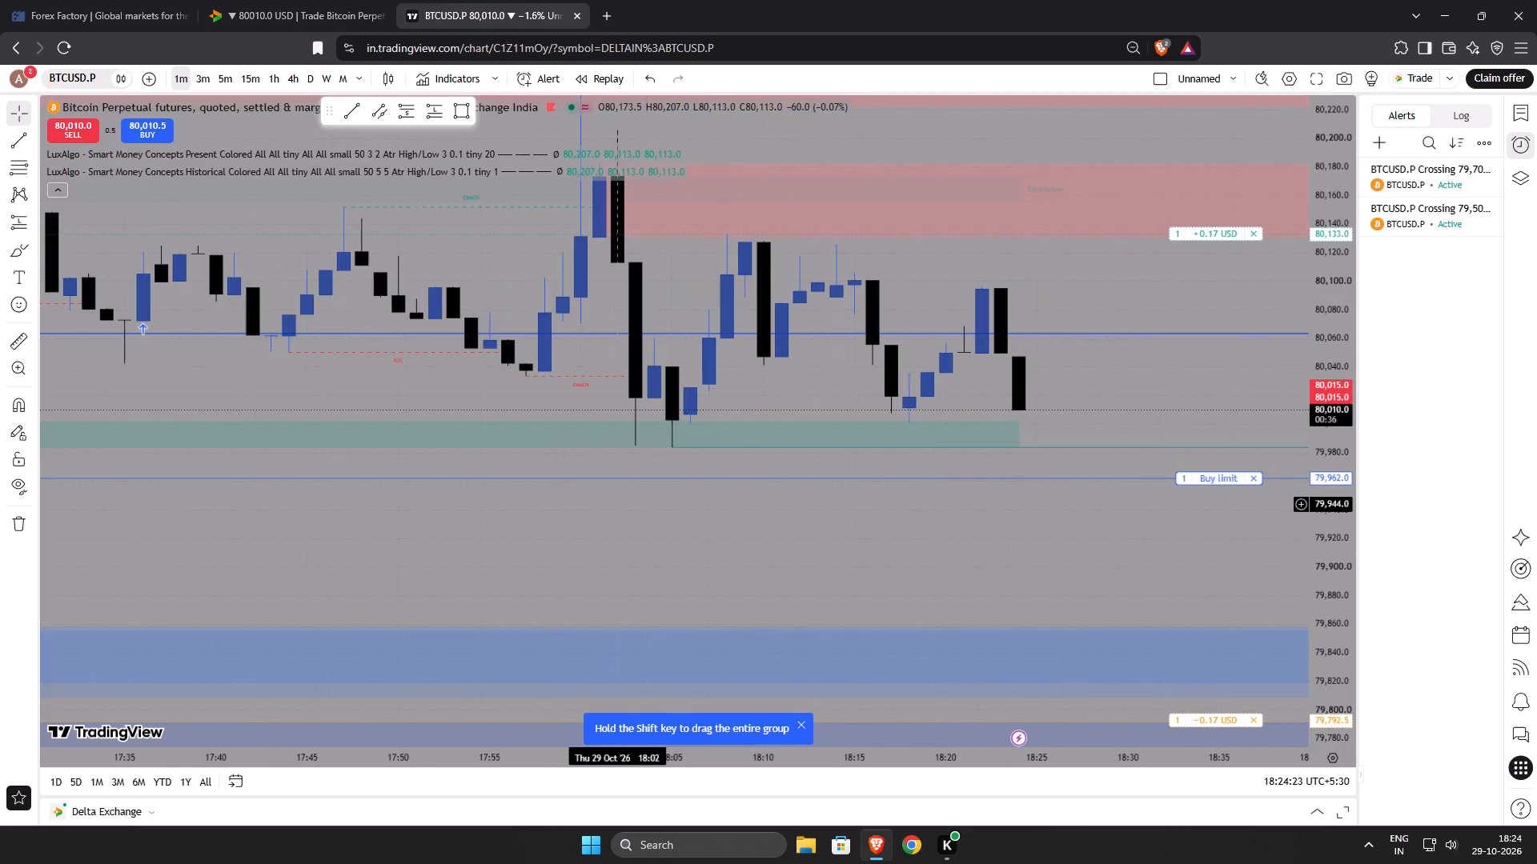
pyautogui.scroll(-8, 616, 501)
pyautogui.moveTo(749, 552); pyautogui.dragTo(696, 746)
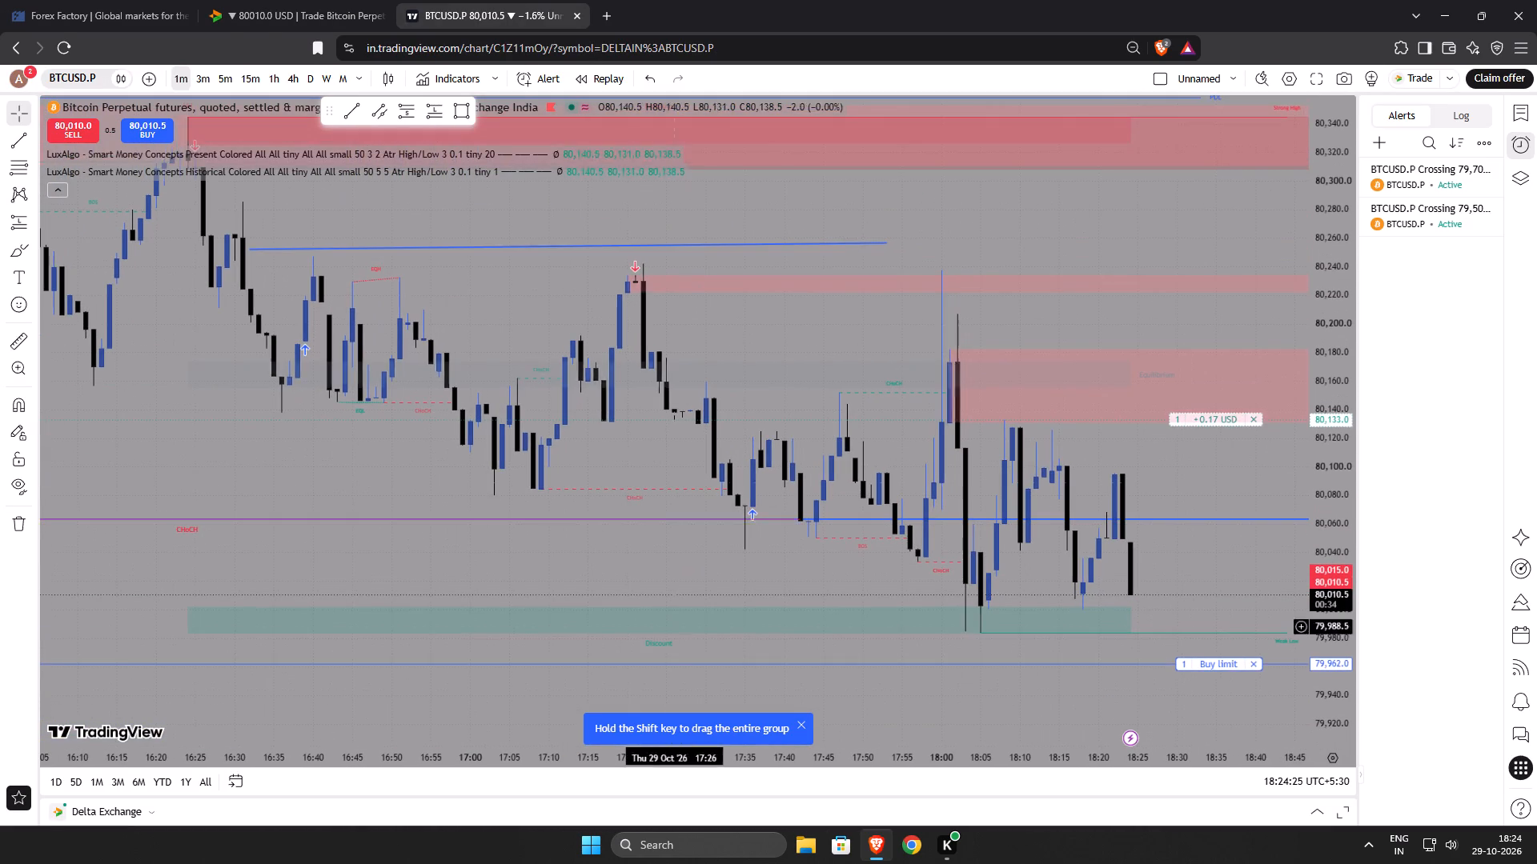
# Open the bookmarked BTCUSD.P chart in a new browser tab.
pyautogui.click(622, 5)
pyautogui.click(608, 8)
pyautogui.click(232, 60)
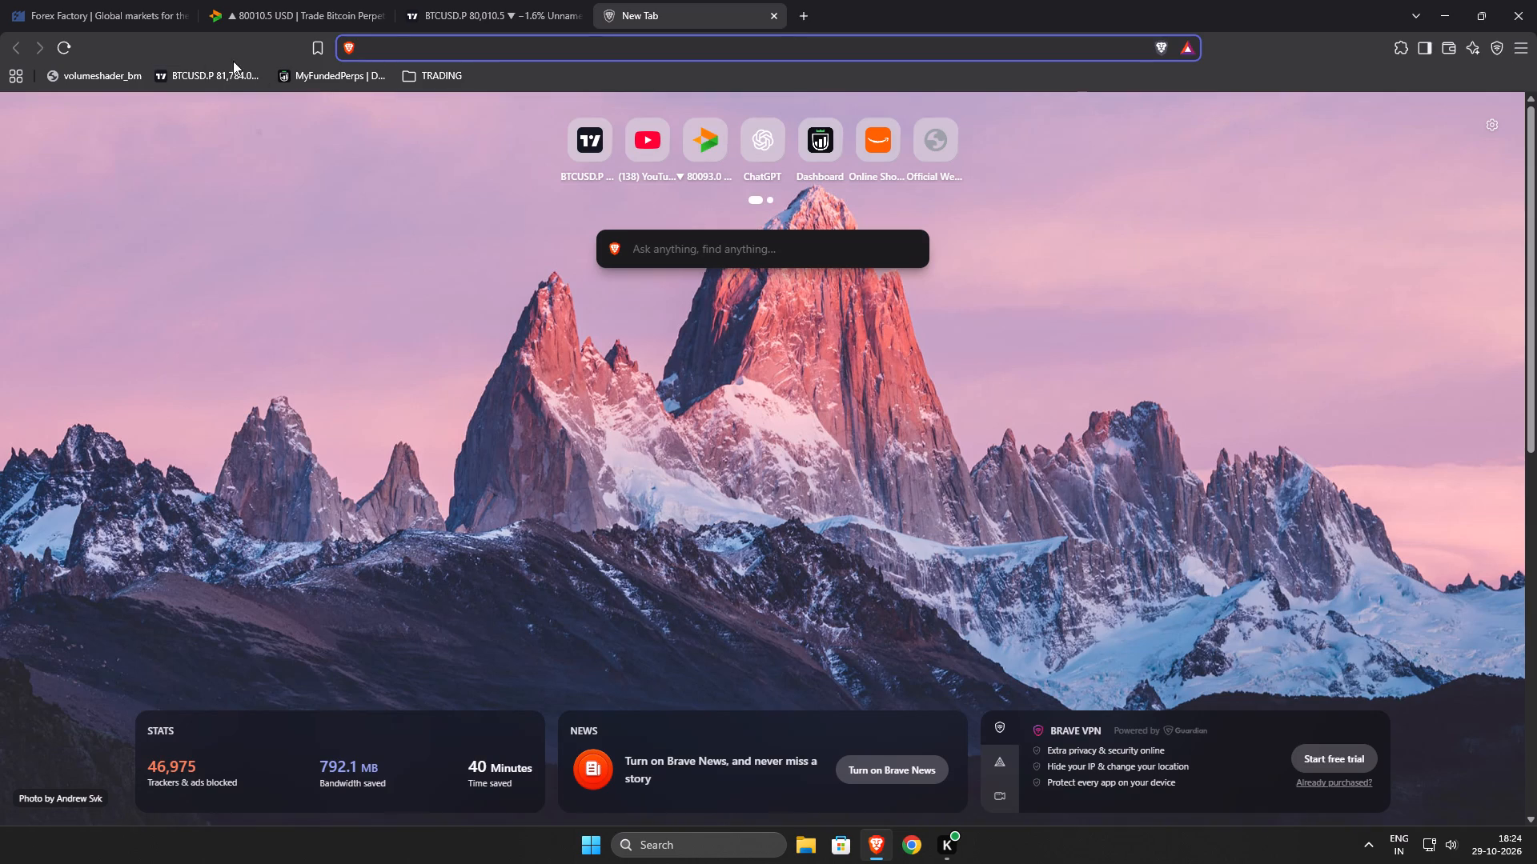
pyautogui.click(241, 72)
# Examine the wider BTCUSD.P one-minute price structure, including the supply and demand zones above and below the current price.
pyautogui.scroll(-6, 447, 301)
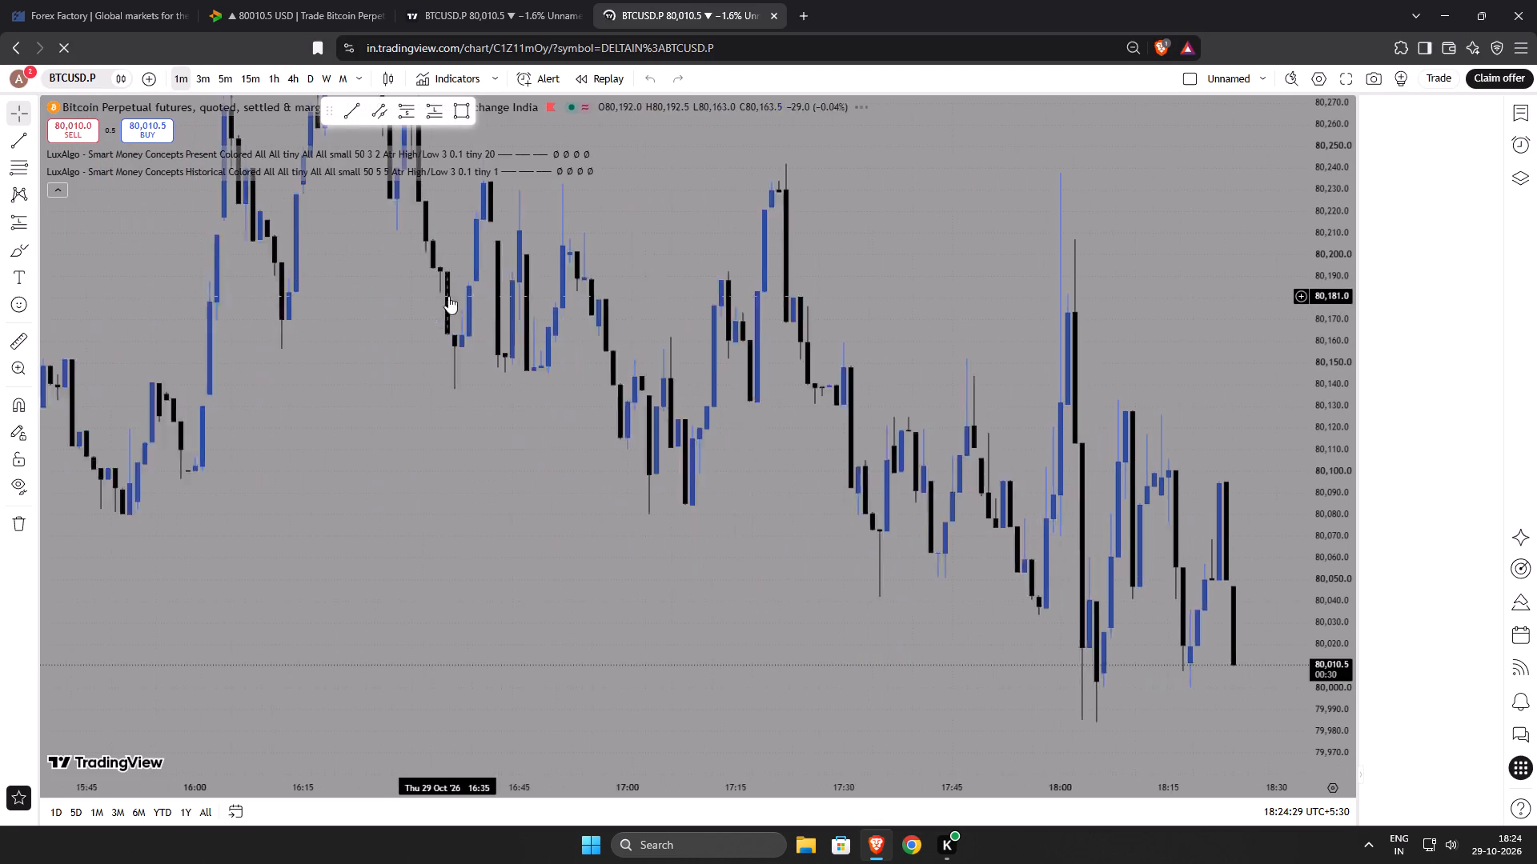
pyautogui.scroll(-2, 448, 296)
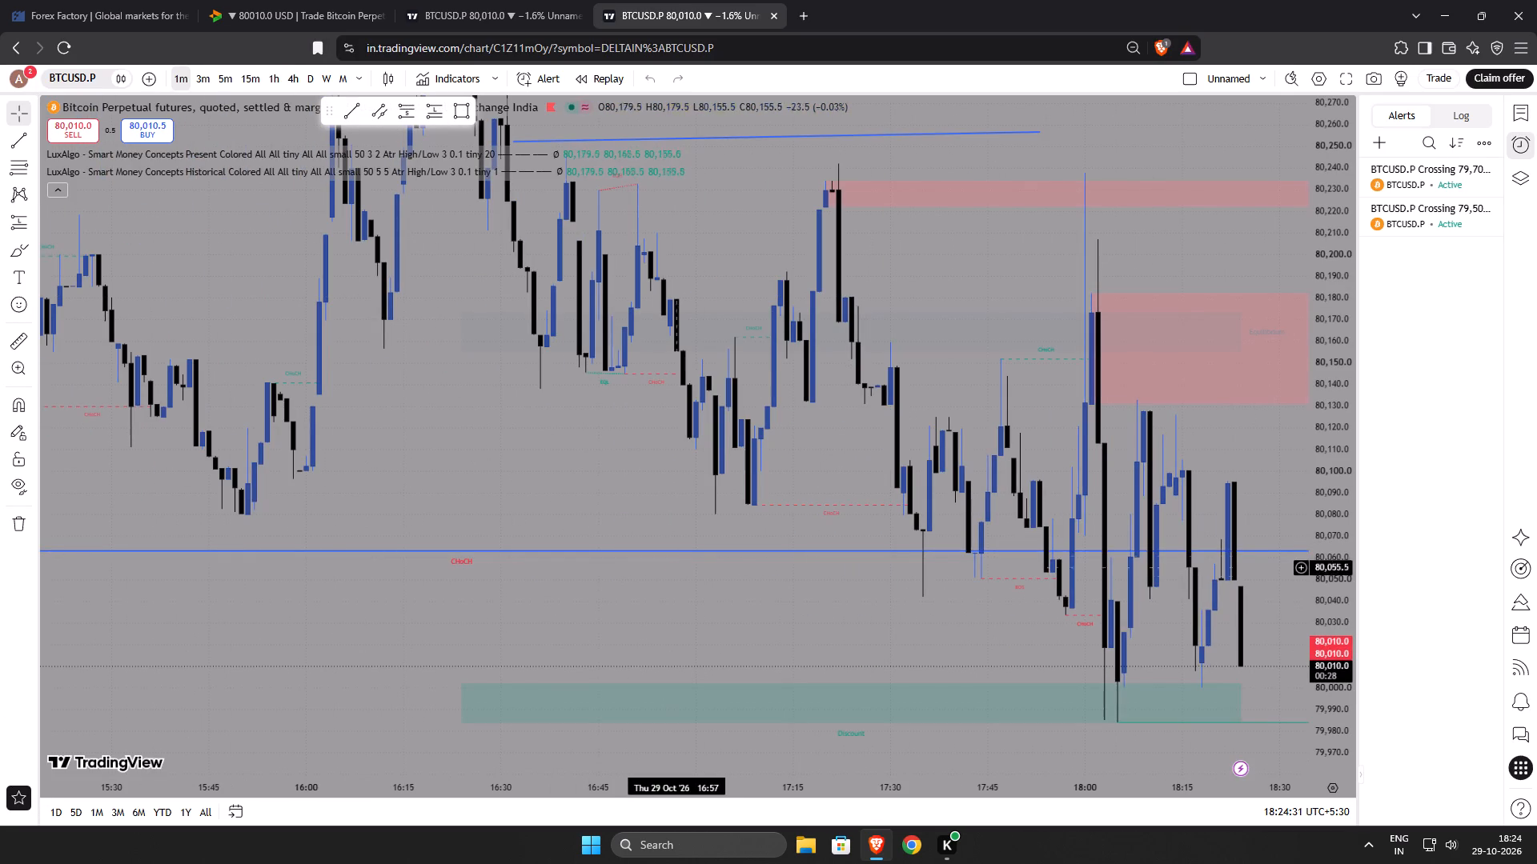
pyautogui.moveTo(667, 588); pyautogui.dragTo(387, 593)
pyautogui.scroll(-1, 425, 530)
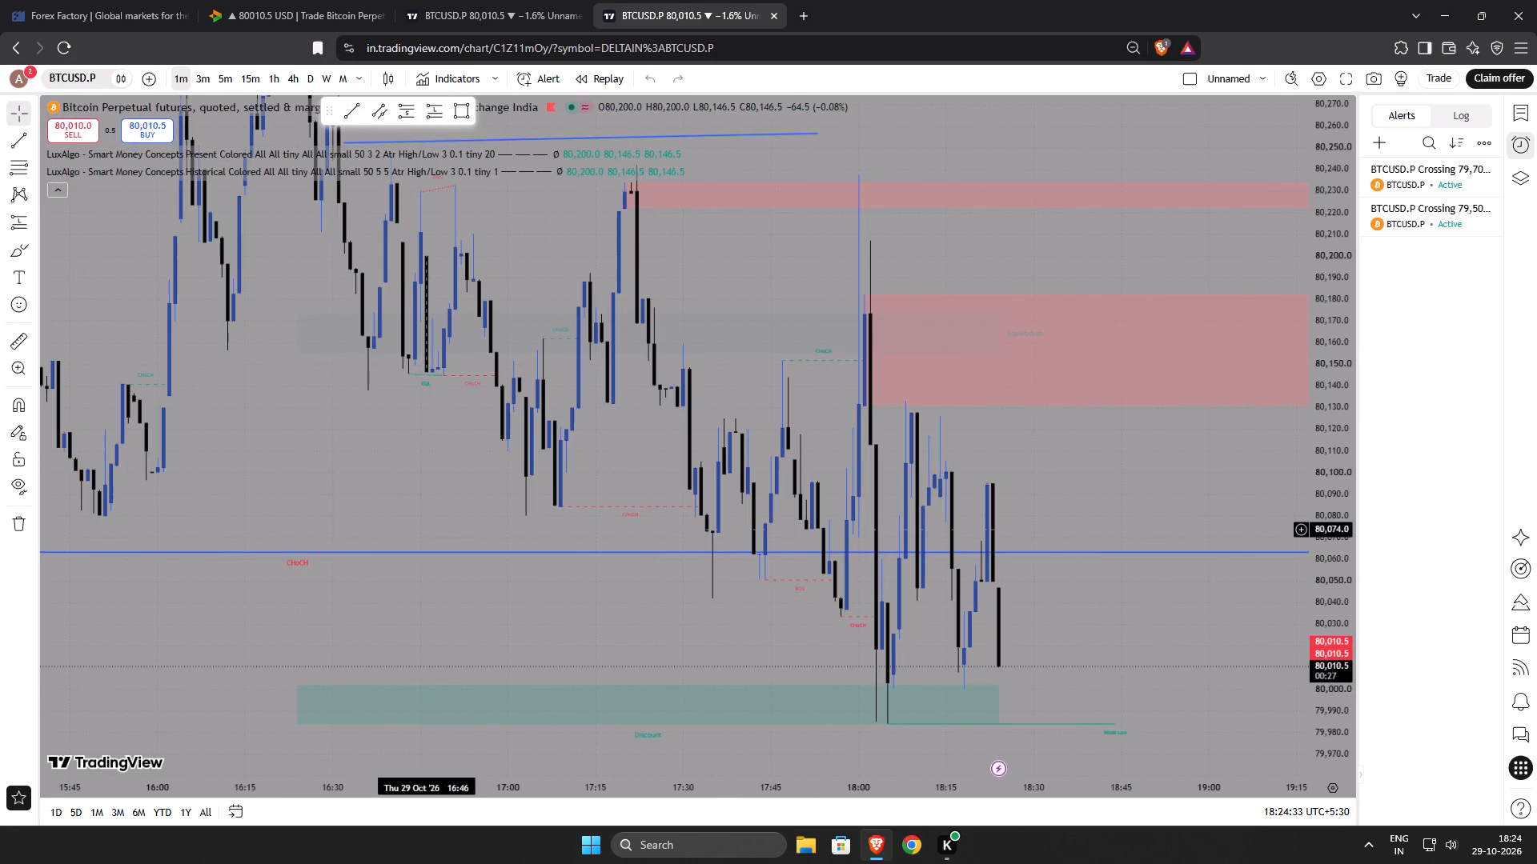
pyautogui.scroll(2, 425, 530)
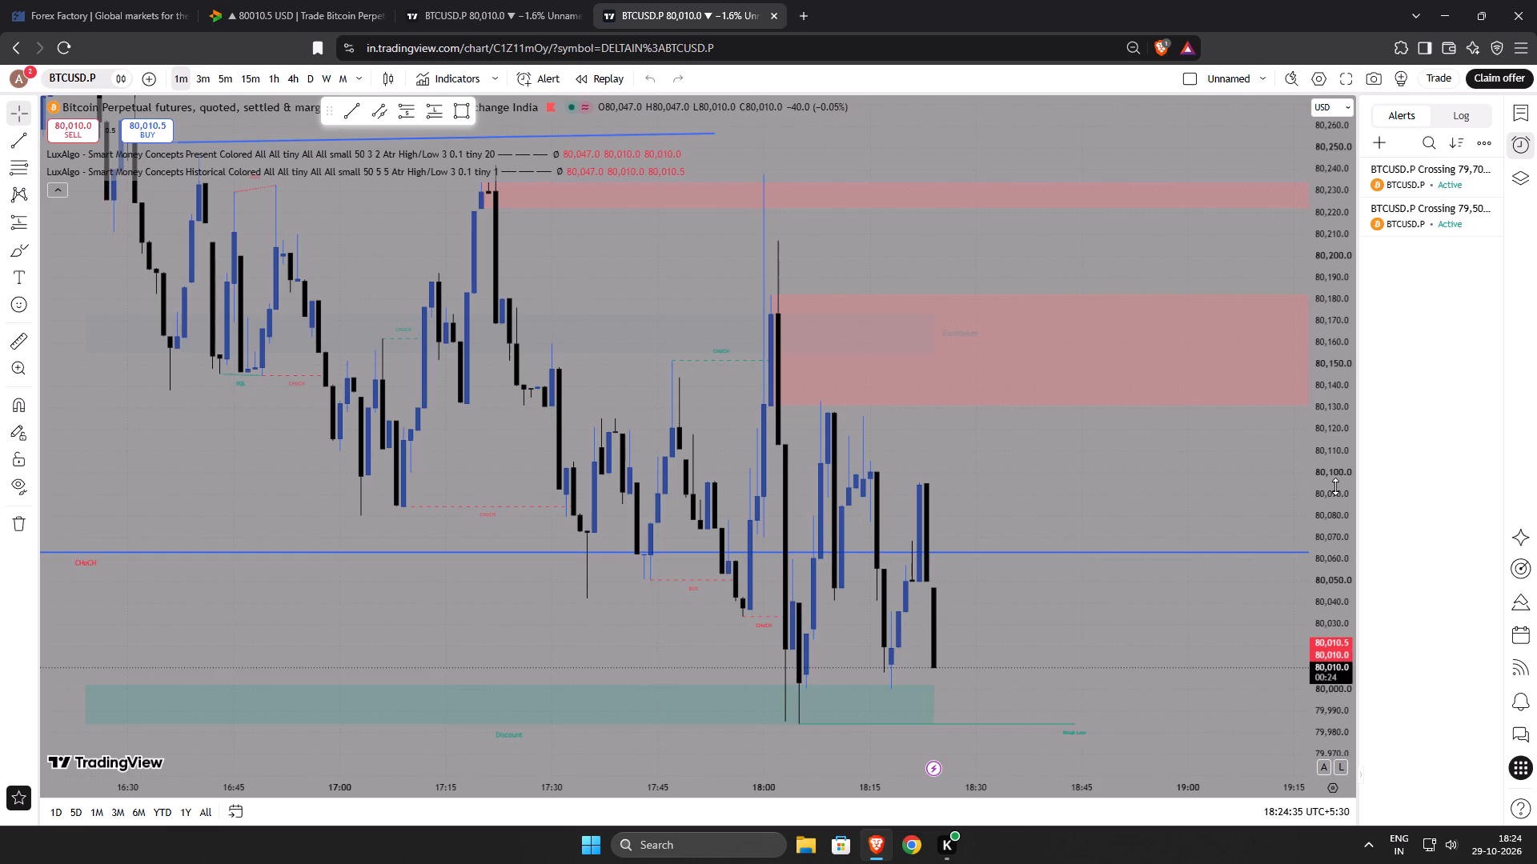
pyautogui.scroll(3, 1335, 486)
pyautogui.scroll(-20, 1333, 480)
pyautogui.scroll(-12, 1333, 480)
pyautogui.scroll(-7, 1099, 578)
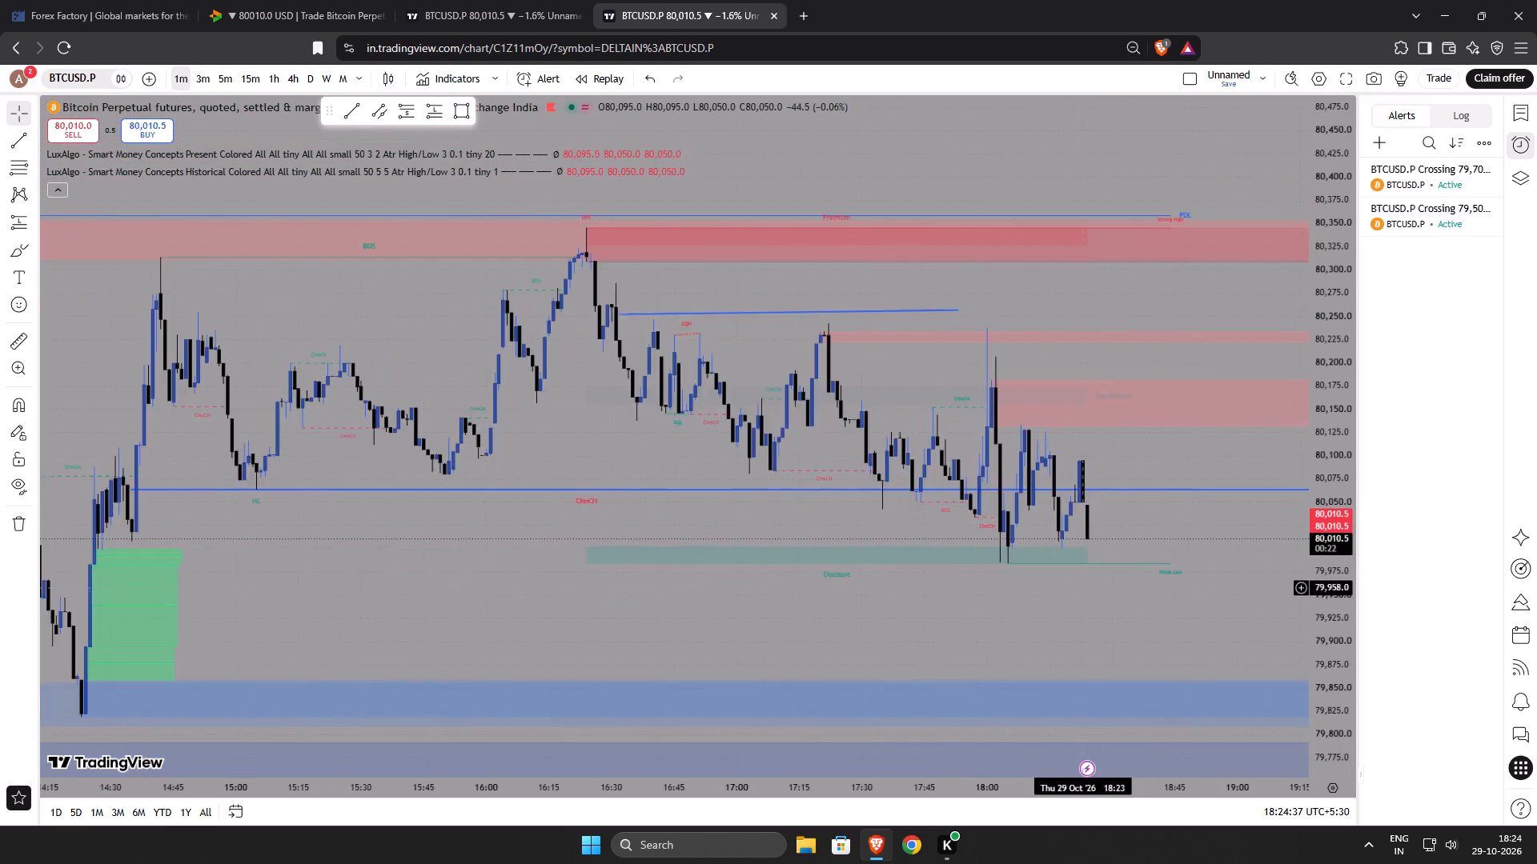
pyautogui.scroll(-4, 1081, 585)
pyautogui.moveTo(1098, 632); pyautogui.dragTo(987, 654)
pyautogui.scroll(-1, 979, 646)
pyautogui.moveTo(969, 645); pyautogui.dragTo(879, 641)
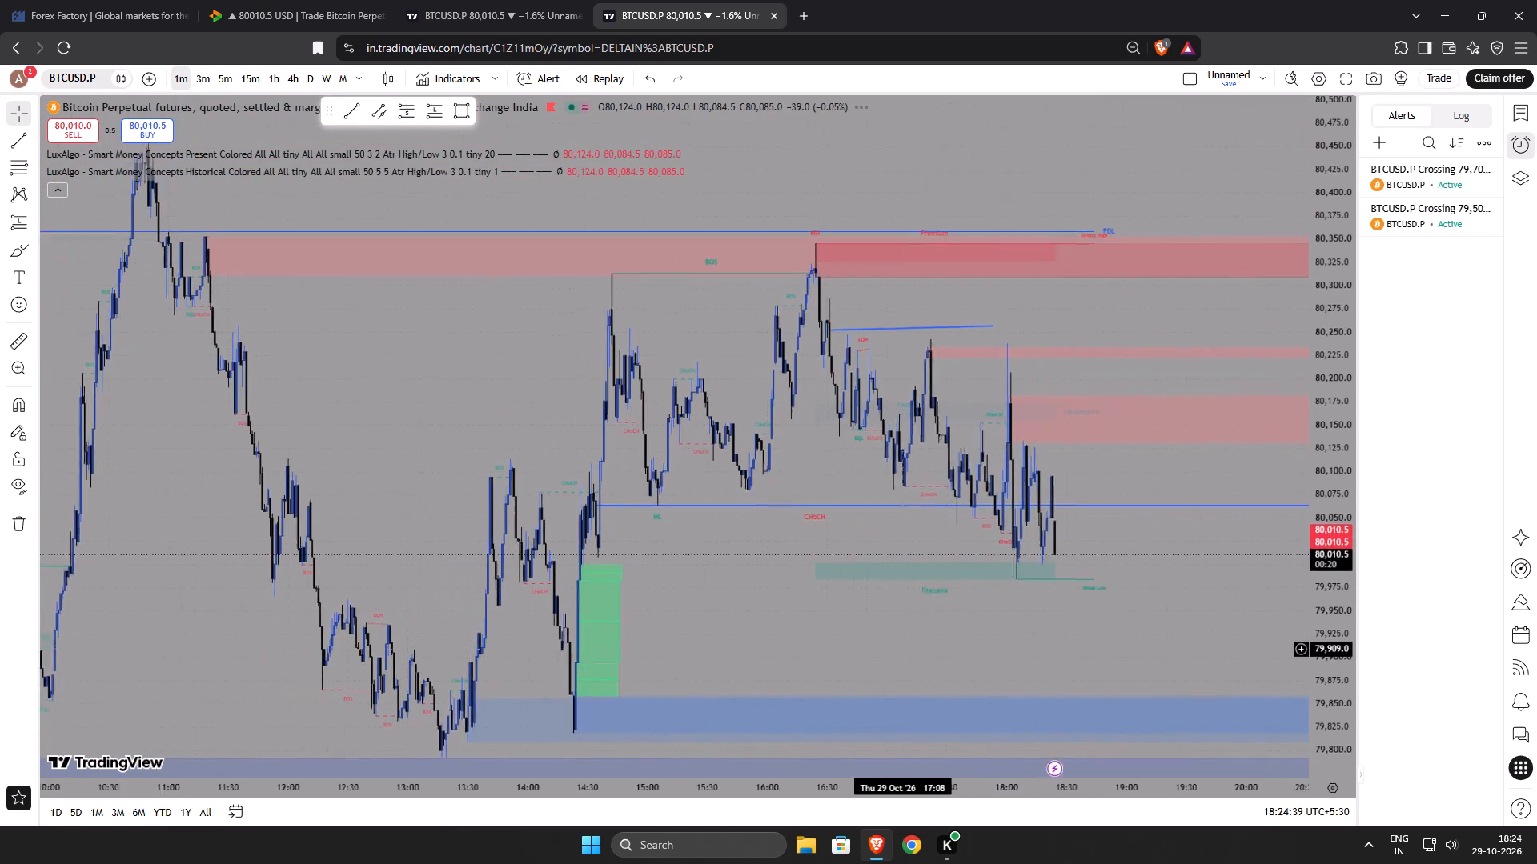
pyautogui.moveTo(879, 641); pyautogui.dragTo(839, 584)
# Switch to the Delta Exchange BTCUSD page and check the open limit buy order against the price chart.
pyautogui.click(319, 0)
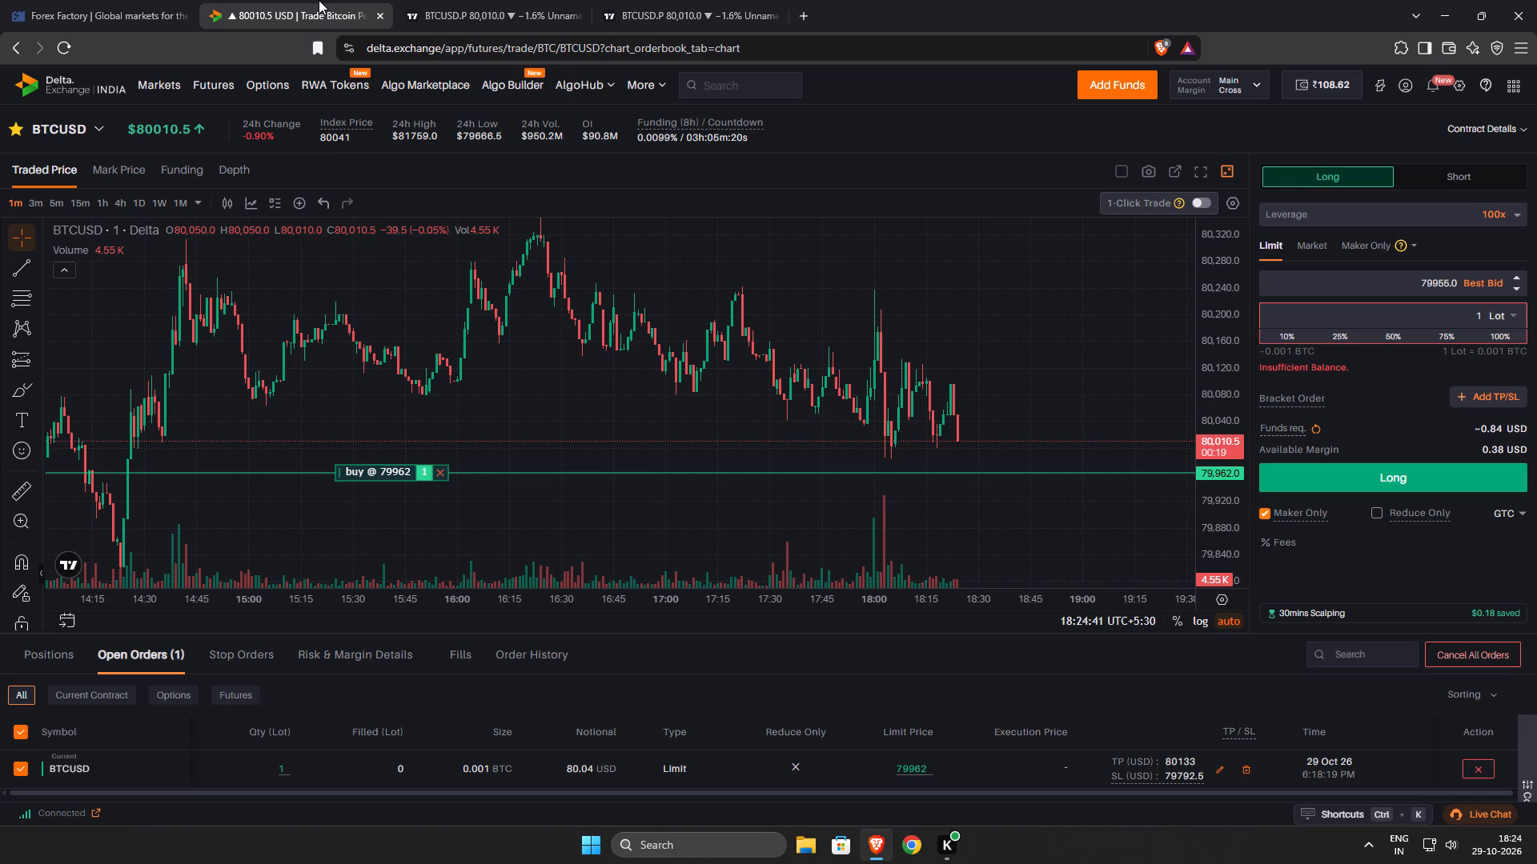
pyautogui.moveTo(938, 507); pyautogui.dragTo(877, 490)
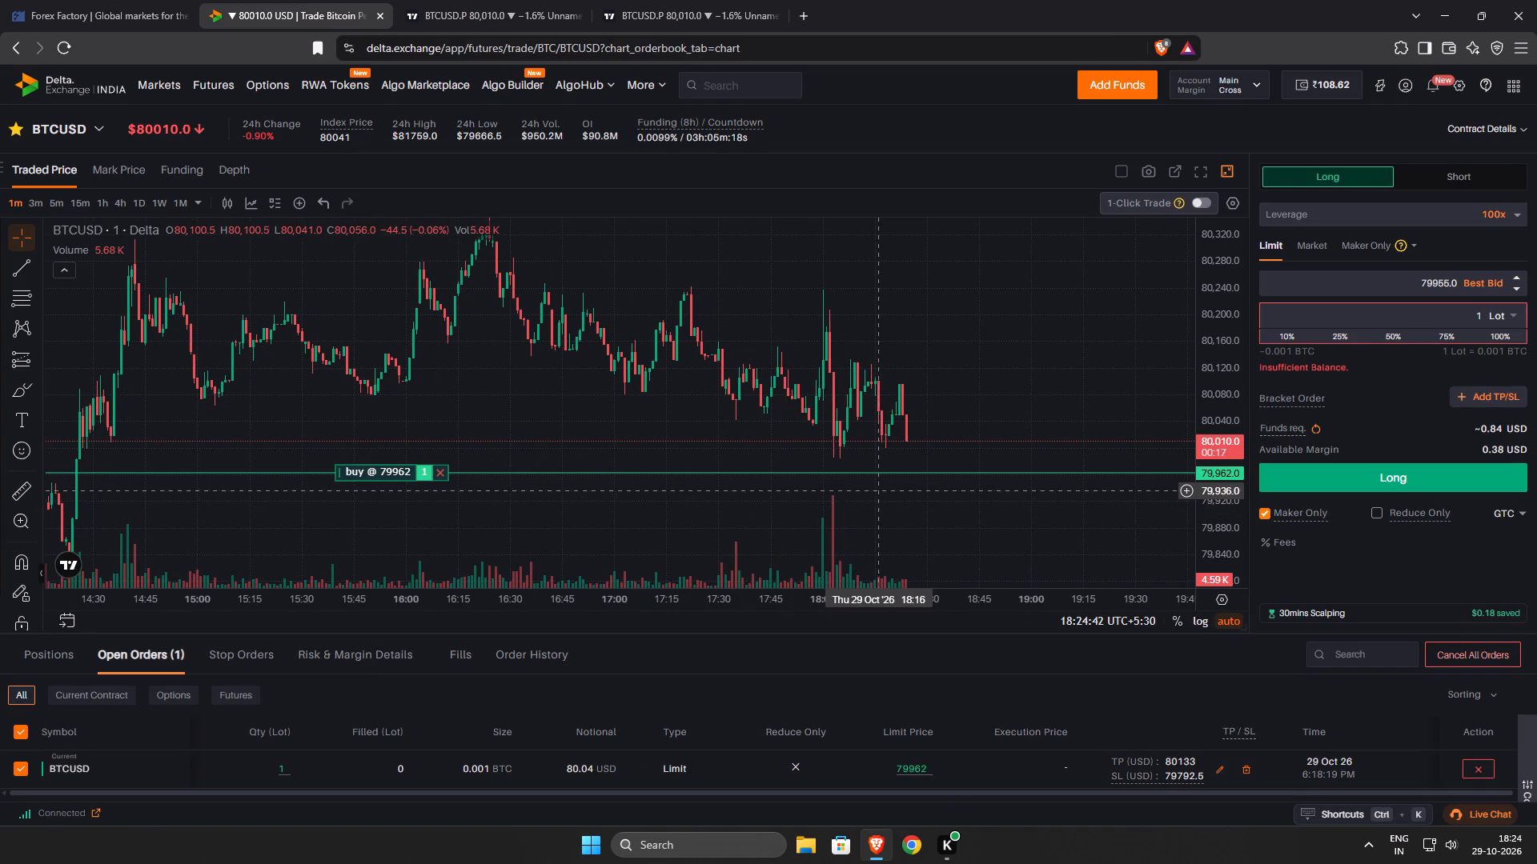
pyautogui.moveTo(877, 490); pyautogui.dragTo(876, 490)
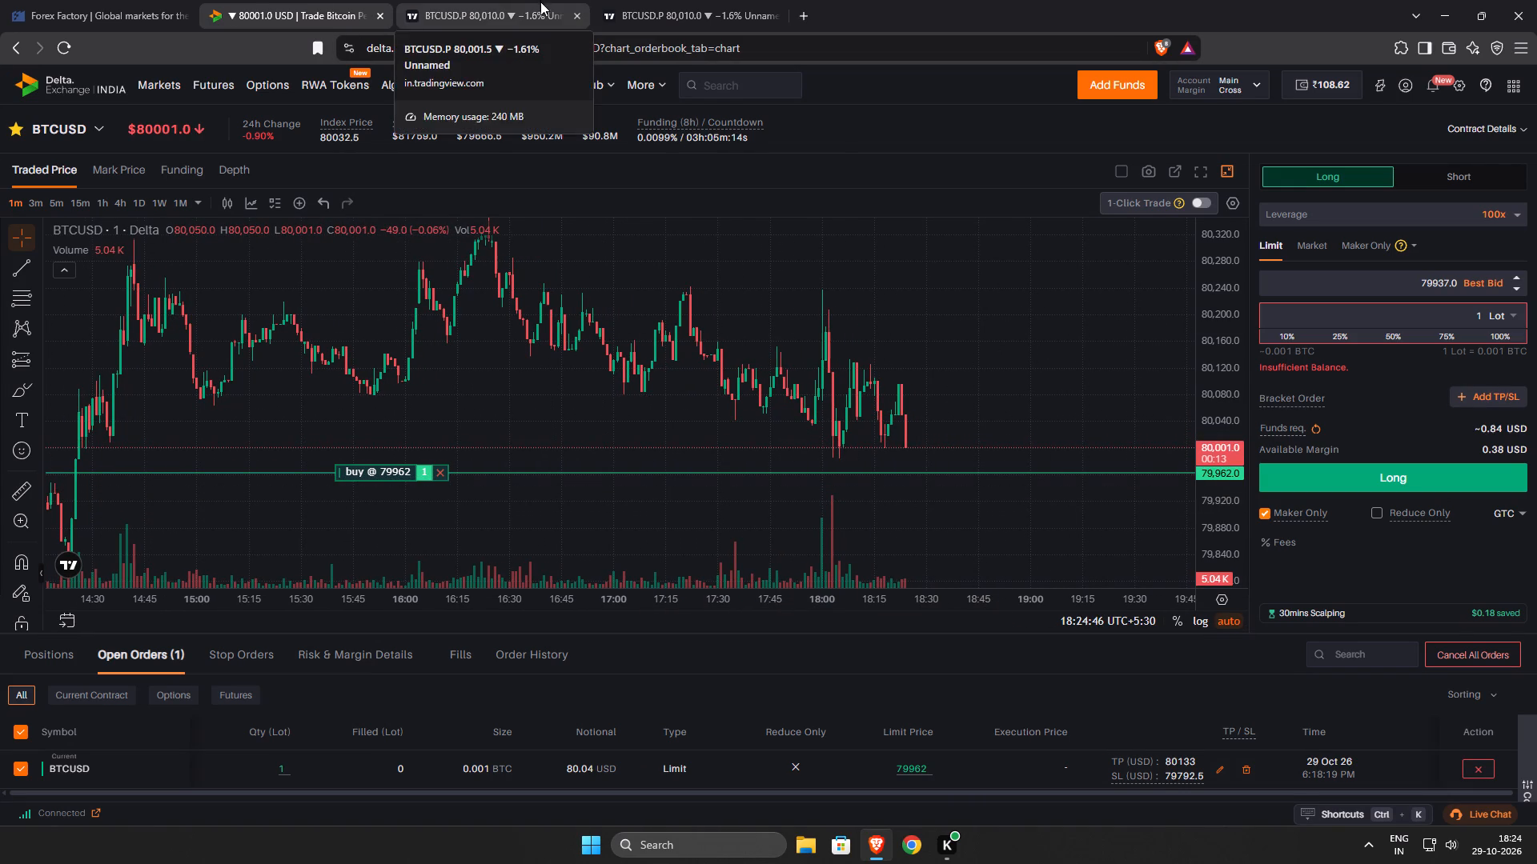
# Return to the TradingView chart showing the open order and examine the price area around the buy limit line.
pyautogui.click(155, 0)
pyautogui.click(503, 0)
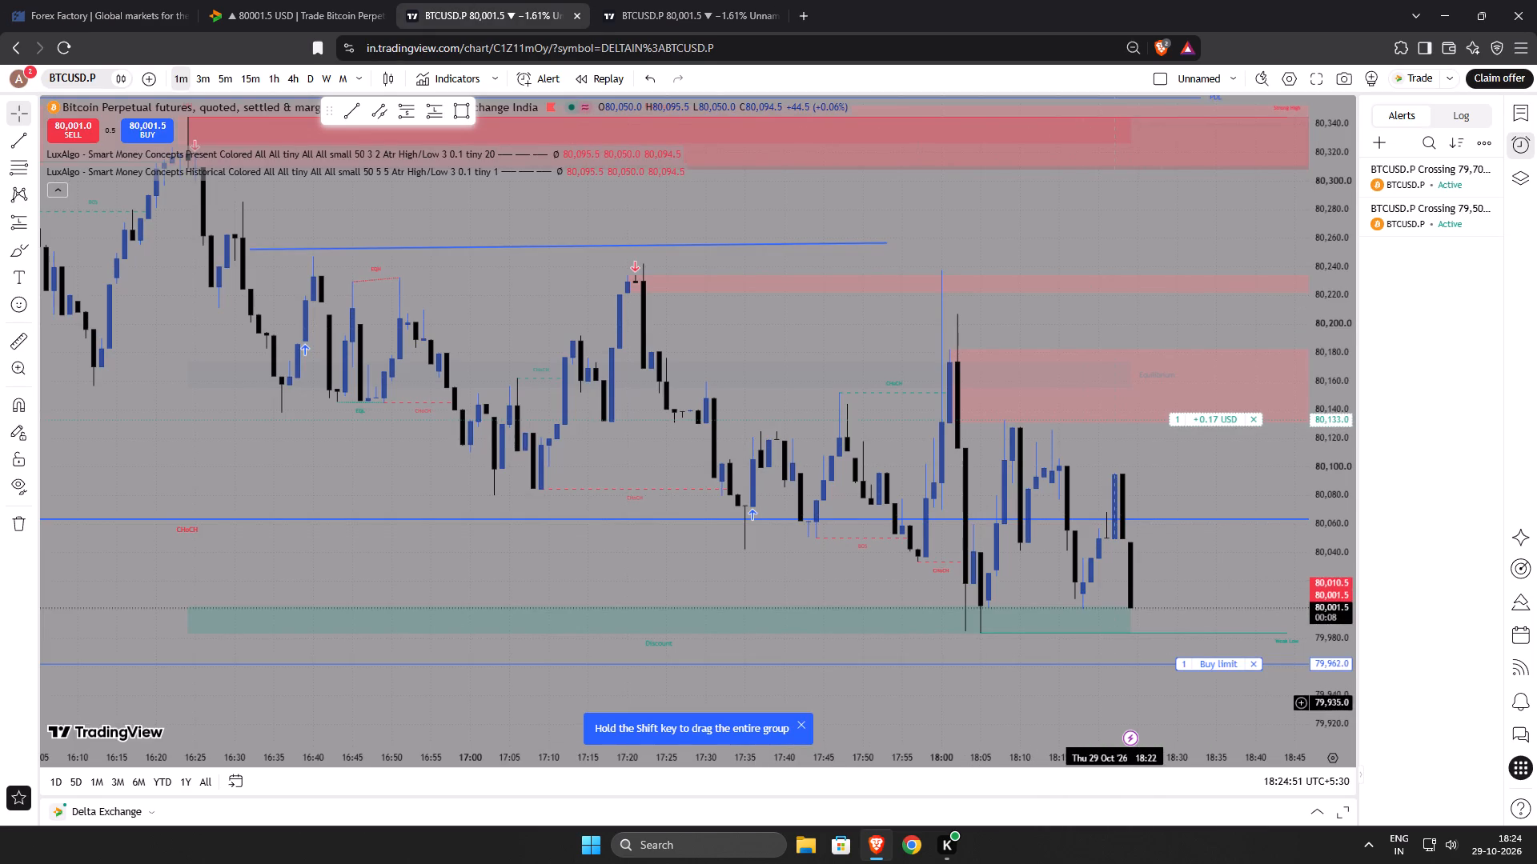
pyautogui.moveTo(1117, 704); pyautogui.dragTo(921, 598)
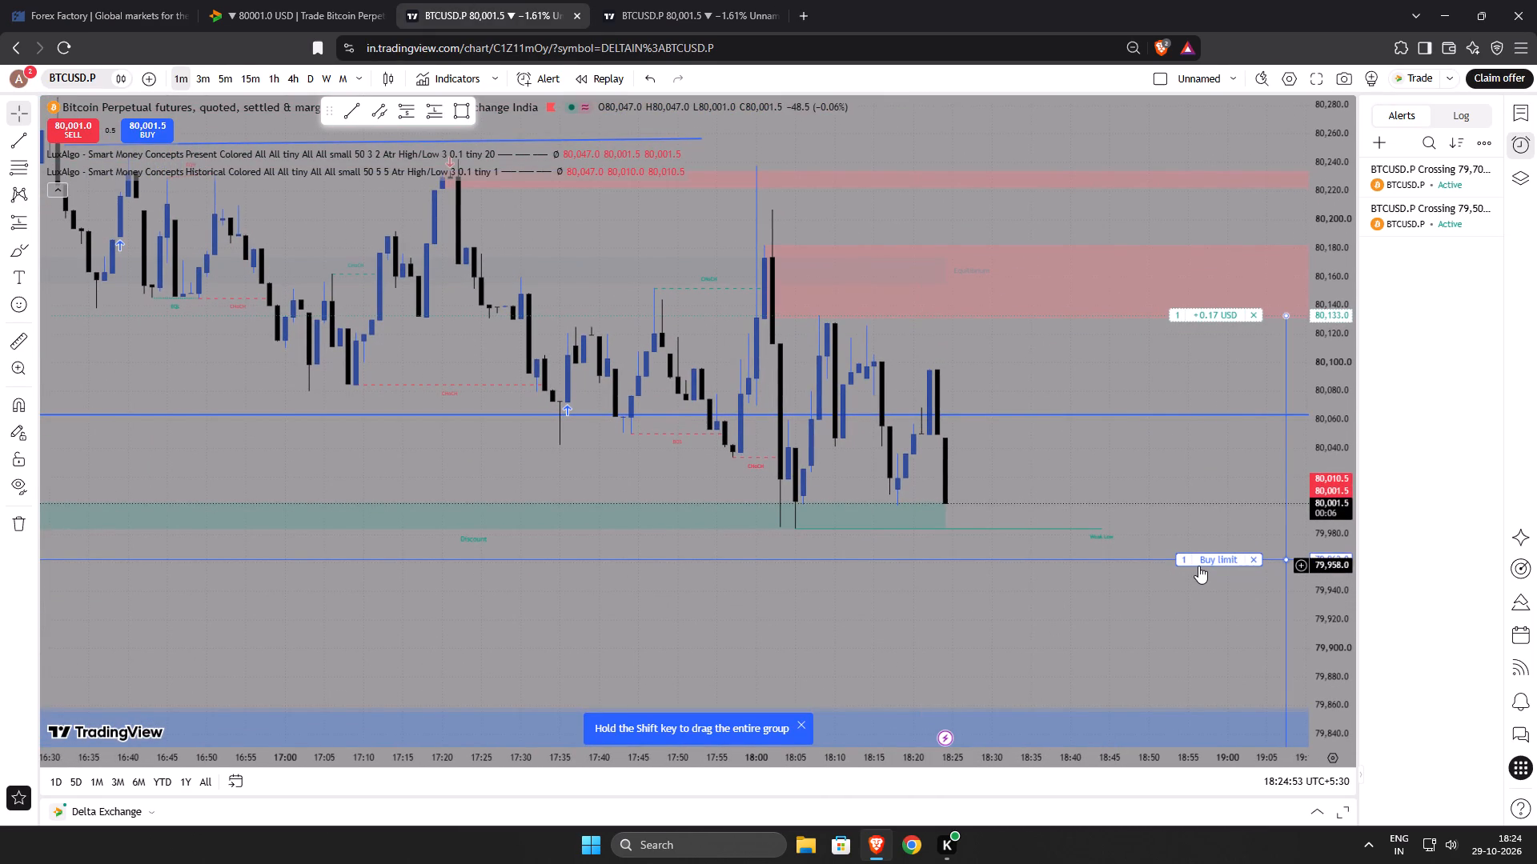
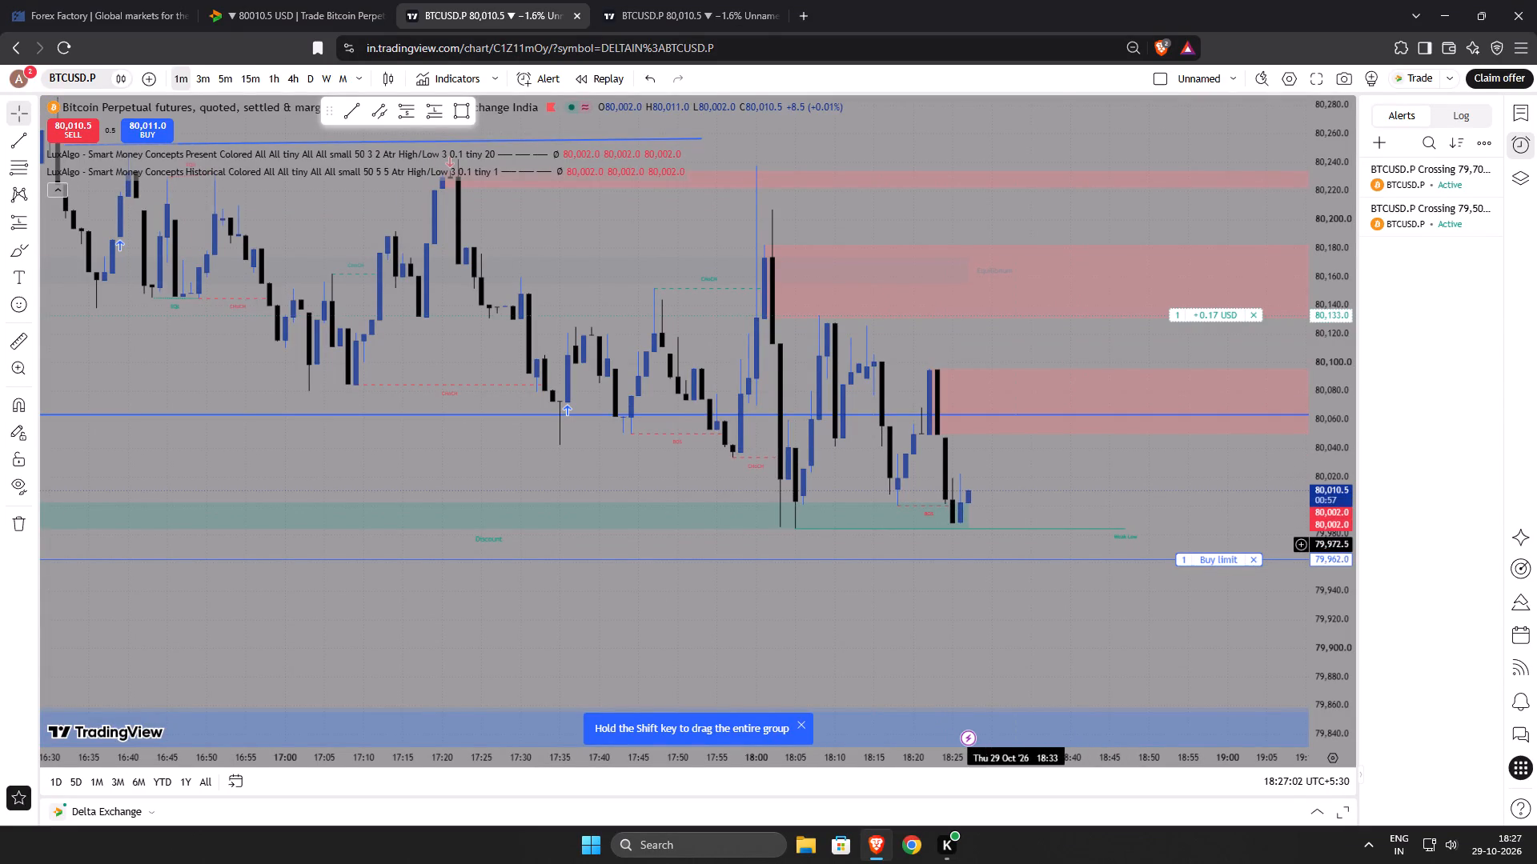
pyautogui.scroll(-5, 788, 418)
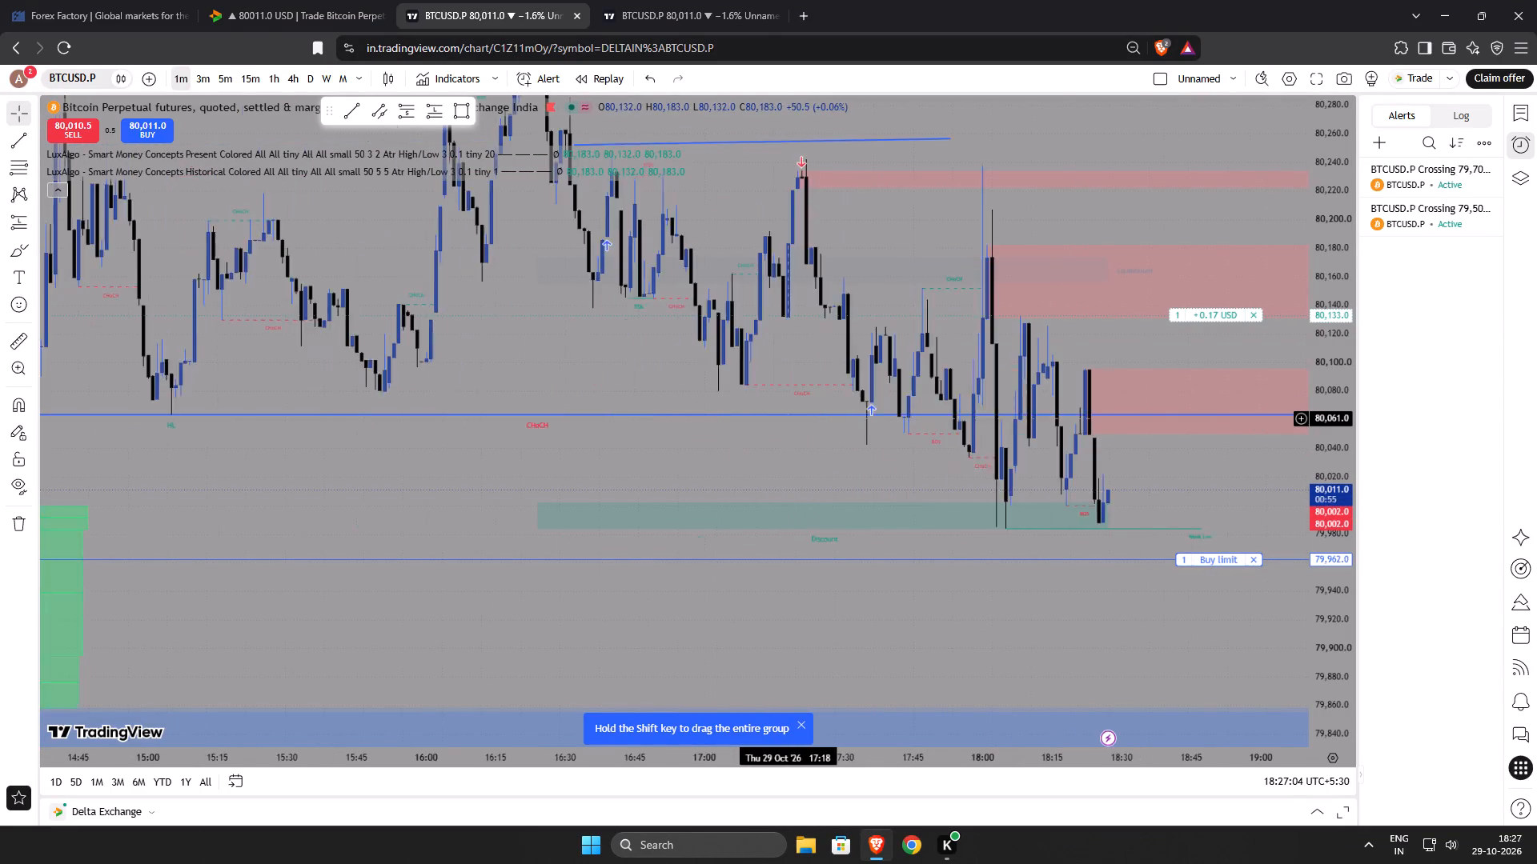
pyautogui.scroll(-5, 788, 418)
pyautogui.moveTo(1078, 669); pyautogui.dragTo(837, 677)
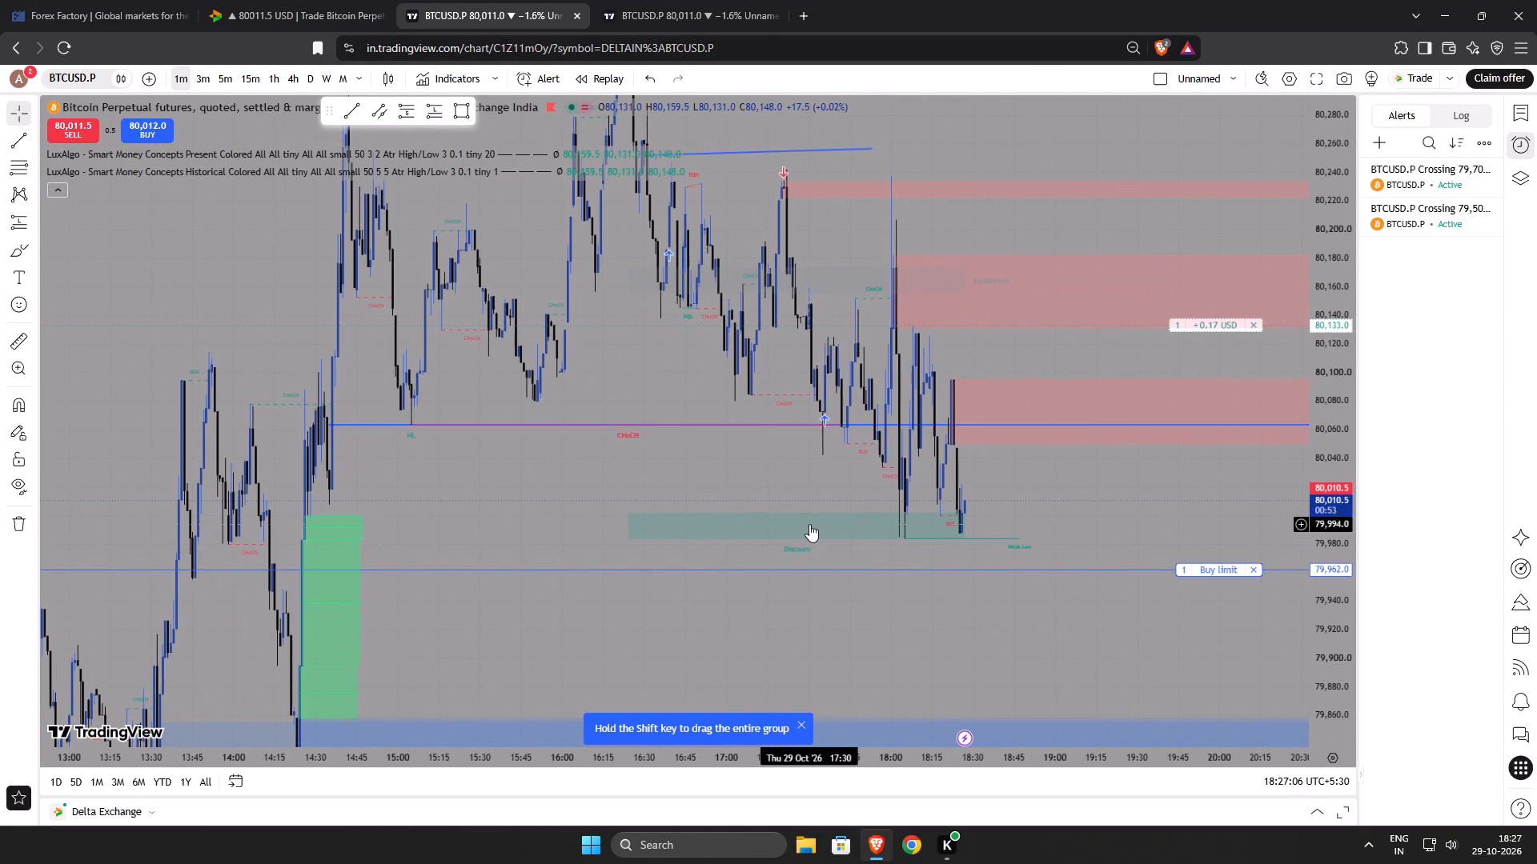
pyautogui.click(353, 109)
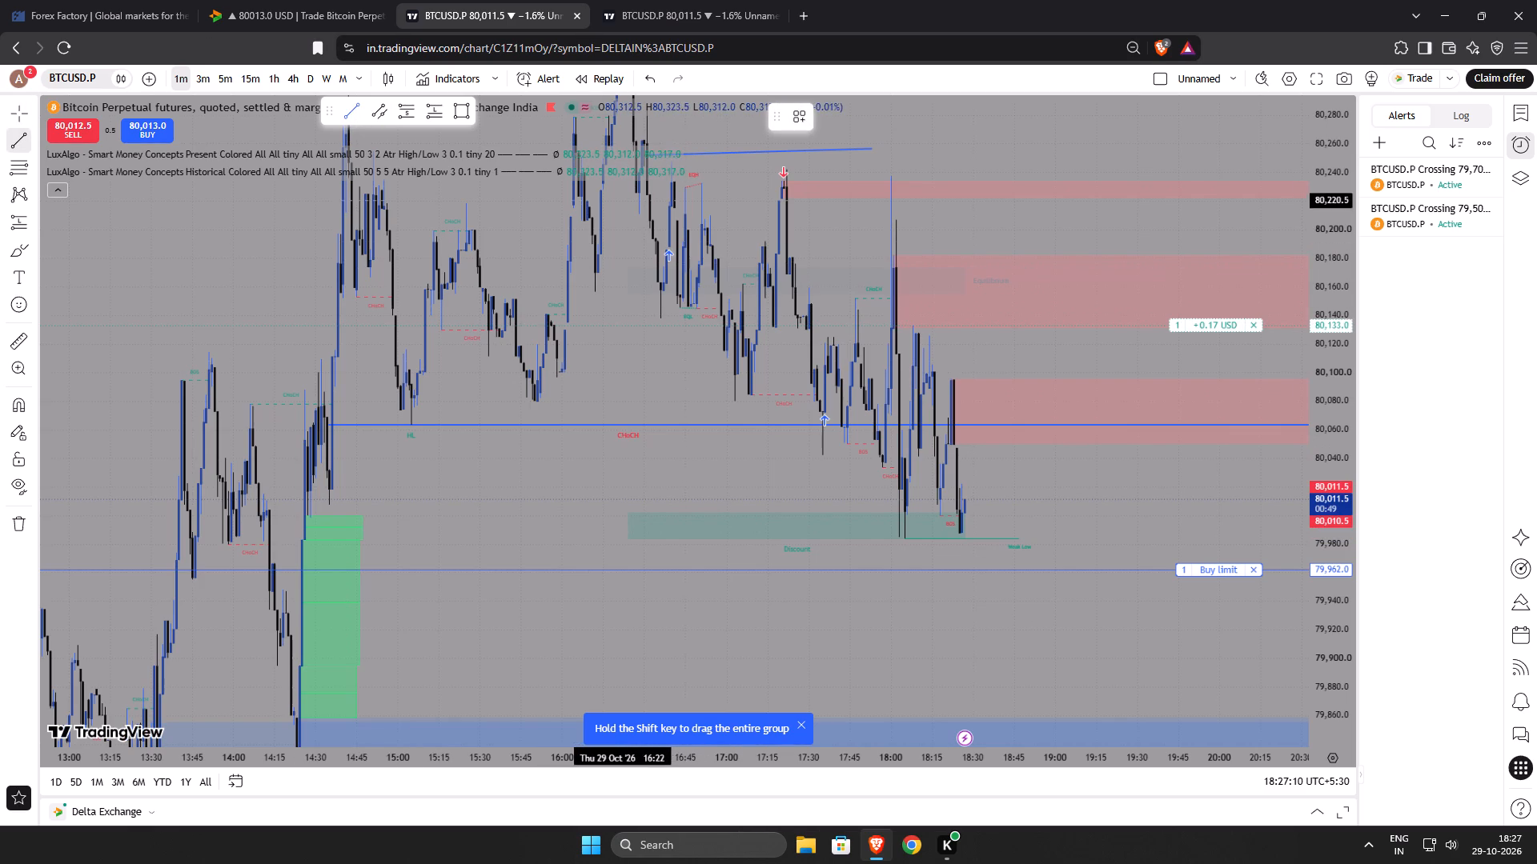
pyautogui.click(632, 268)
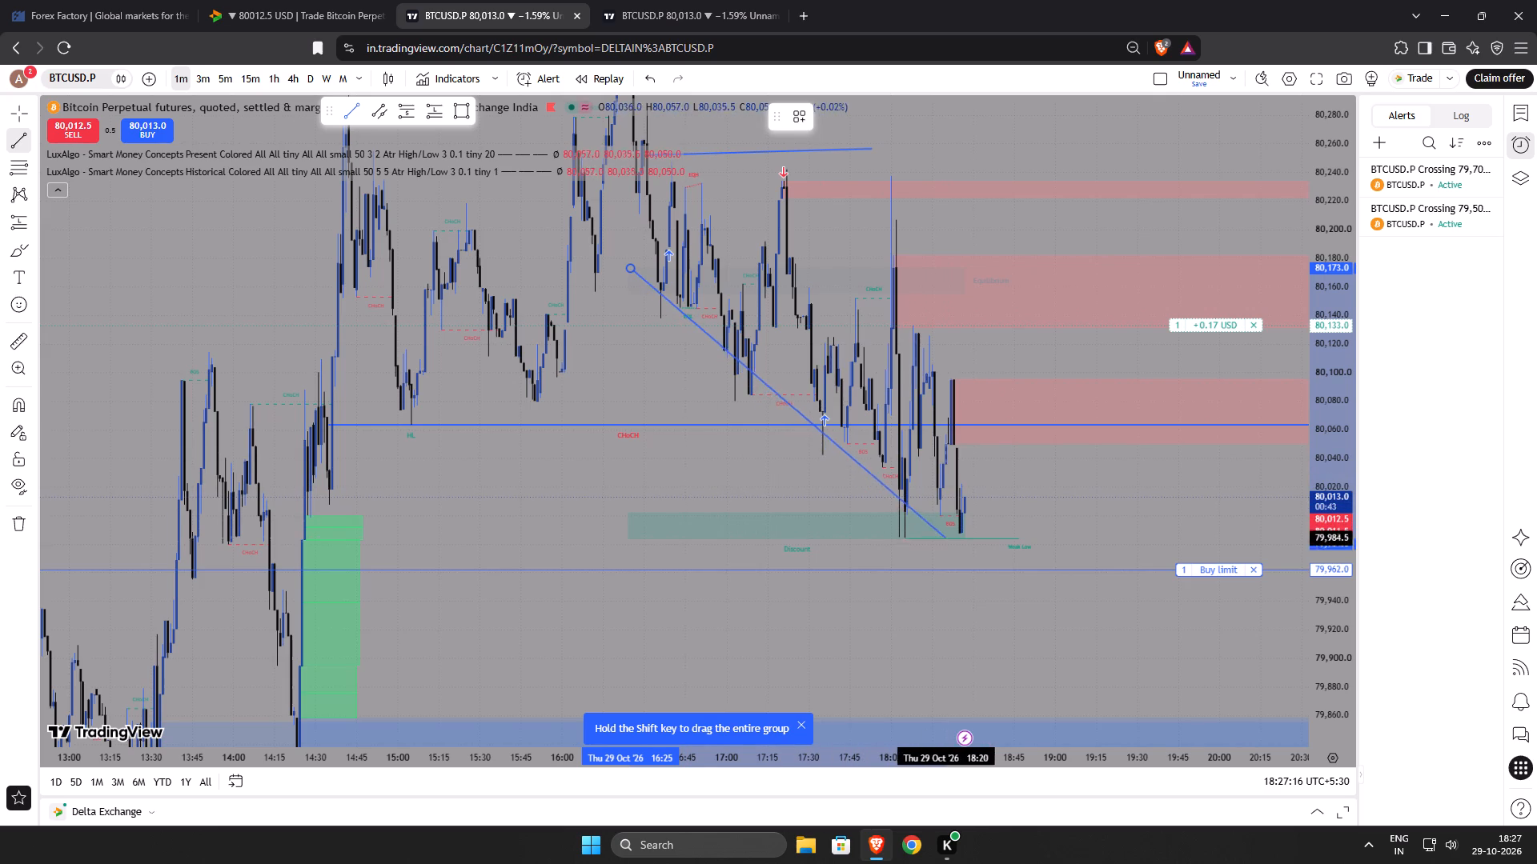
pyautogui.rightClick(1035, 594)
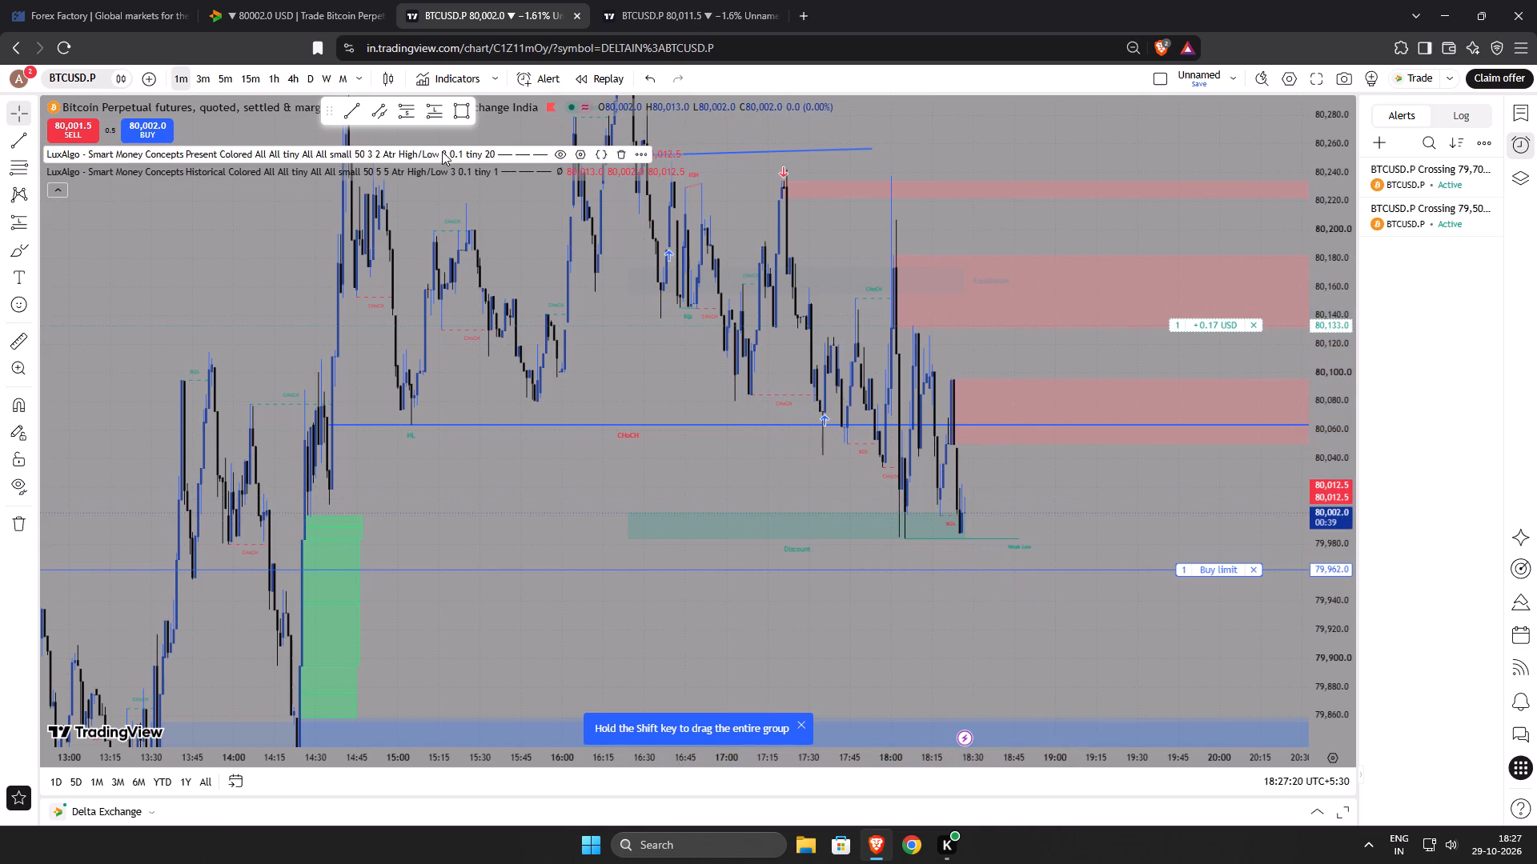
# Draw a descending trend line under the price lows from 80,139.0 at 16:35 to about 79,878.5 at 19:18.
pyautogui.click(351, 117)
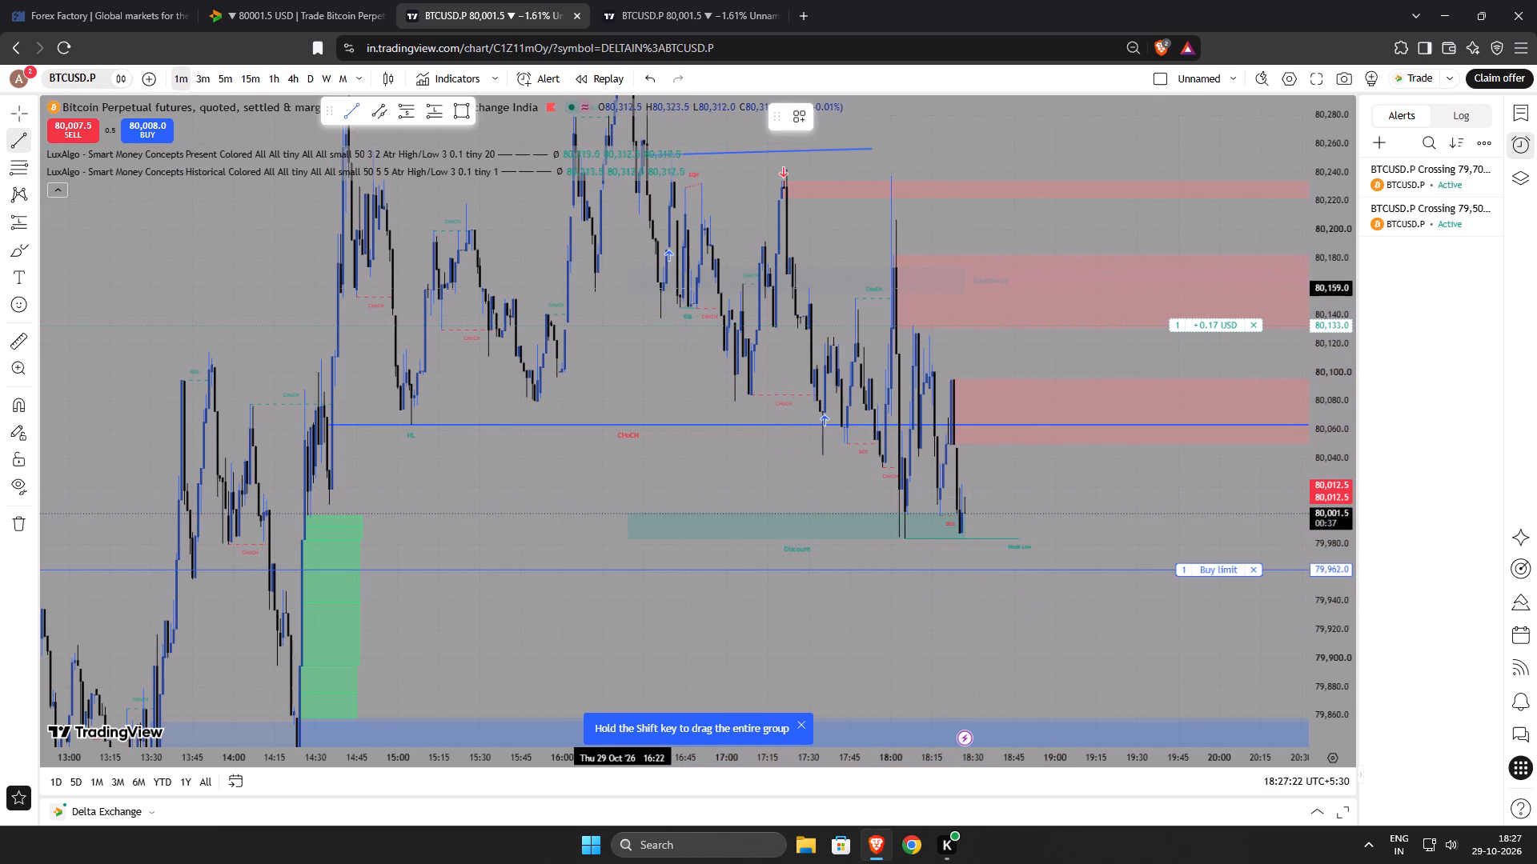
pyautogui.click(660, 317)
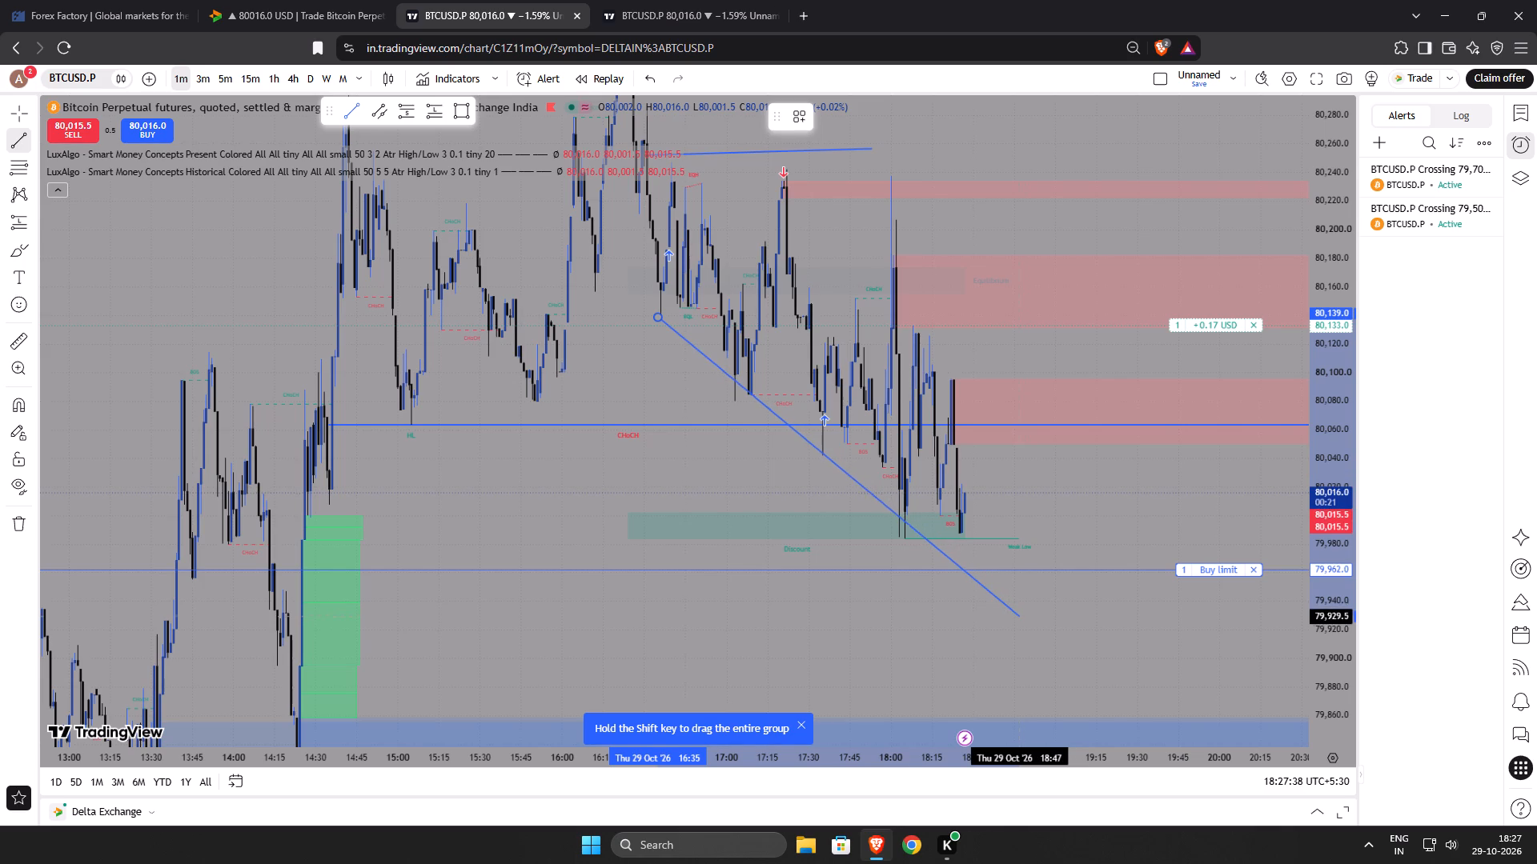
pyautogui.click(1106, 690)
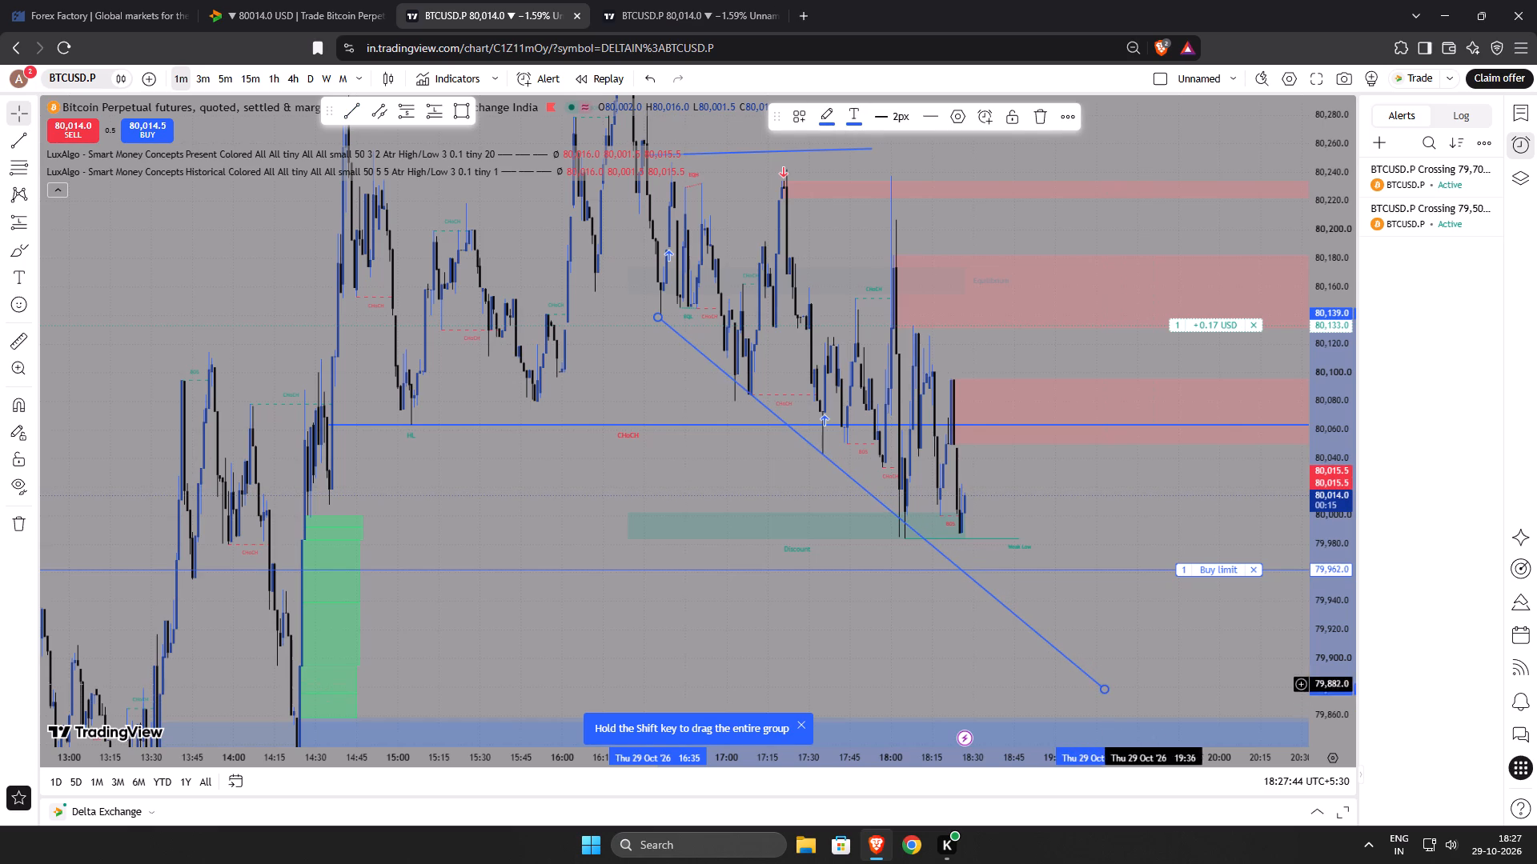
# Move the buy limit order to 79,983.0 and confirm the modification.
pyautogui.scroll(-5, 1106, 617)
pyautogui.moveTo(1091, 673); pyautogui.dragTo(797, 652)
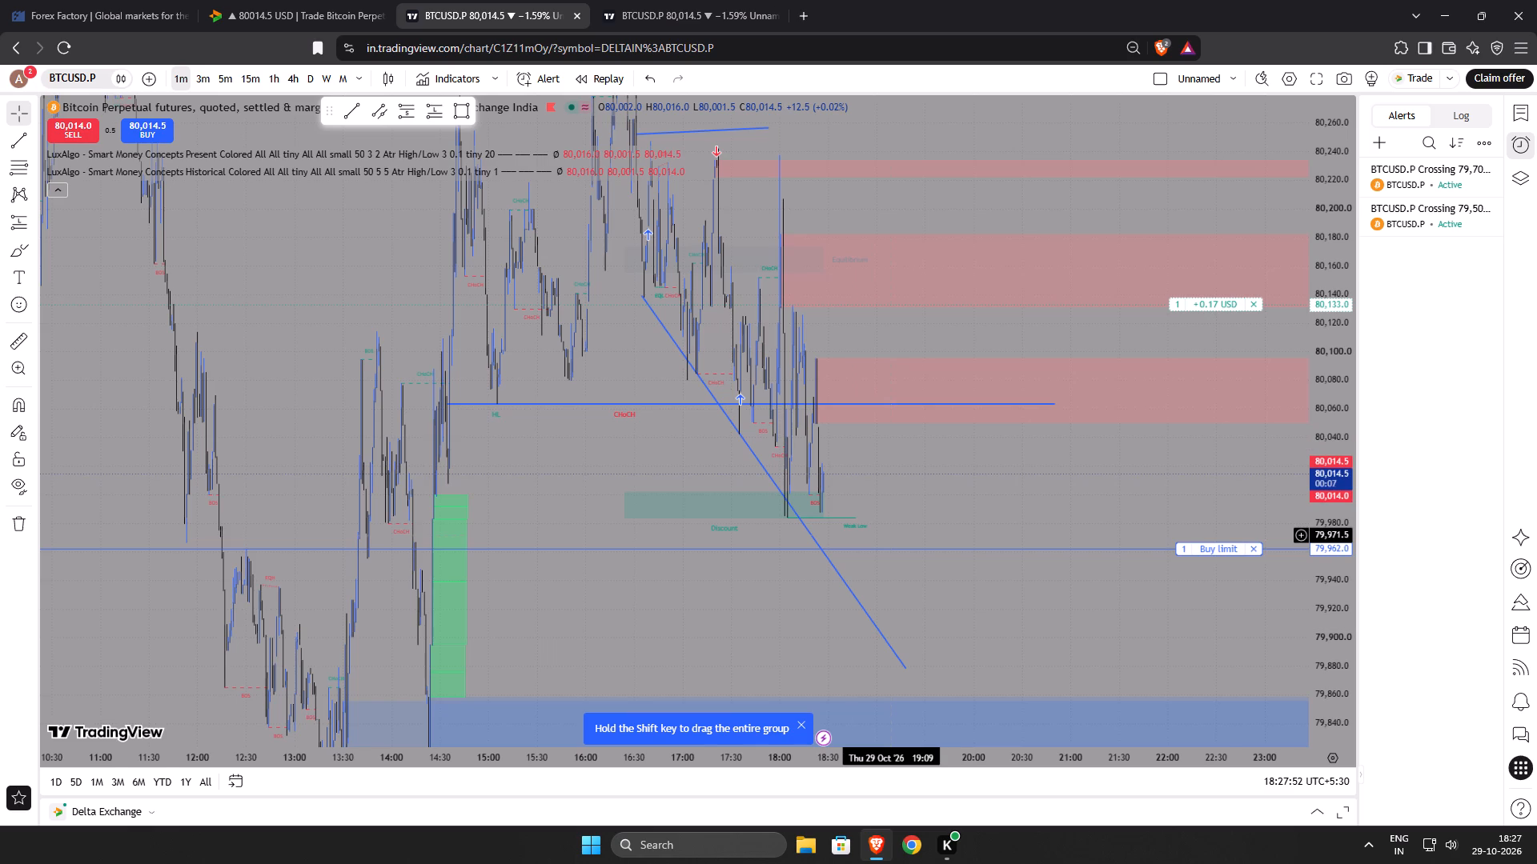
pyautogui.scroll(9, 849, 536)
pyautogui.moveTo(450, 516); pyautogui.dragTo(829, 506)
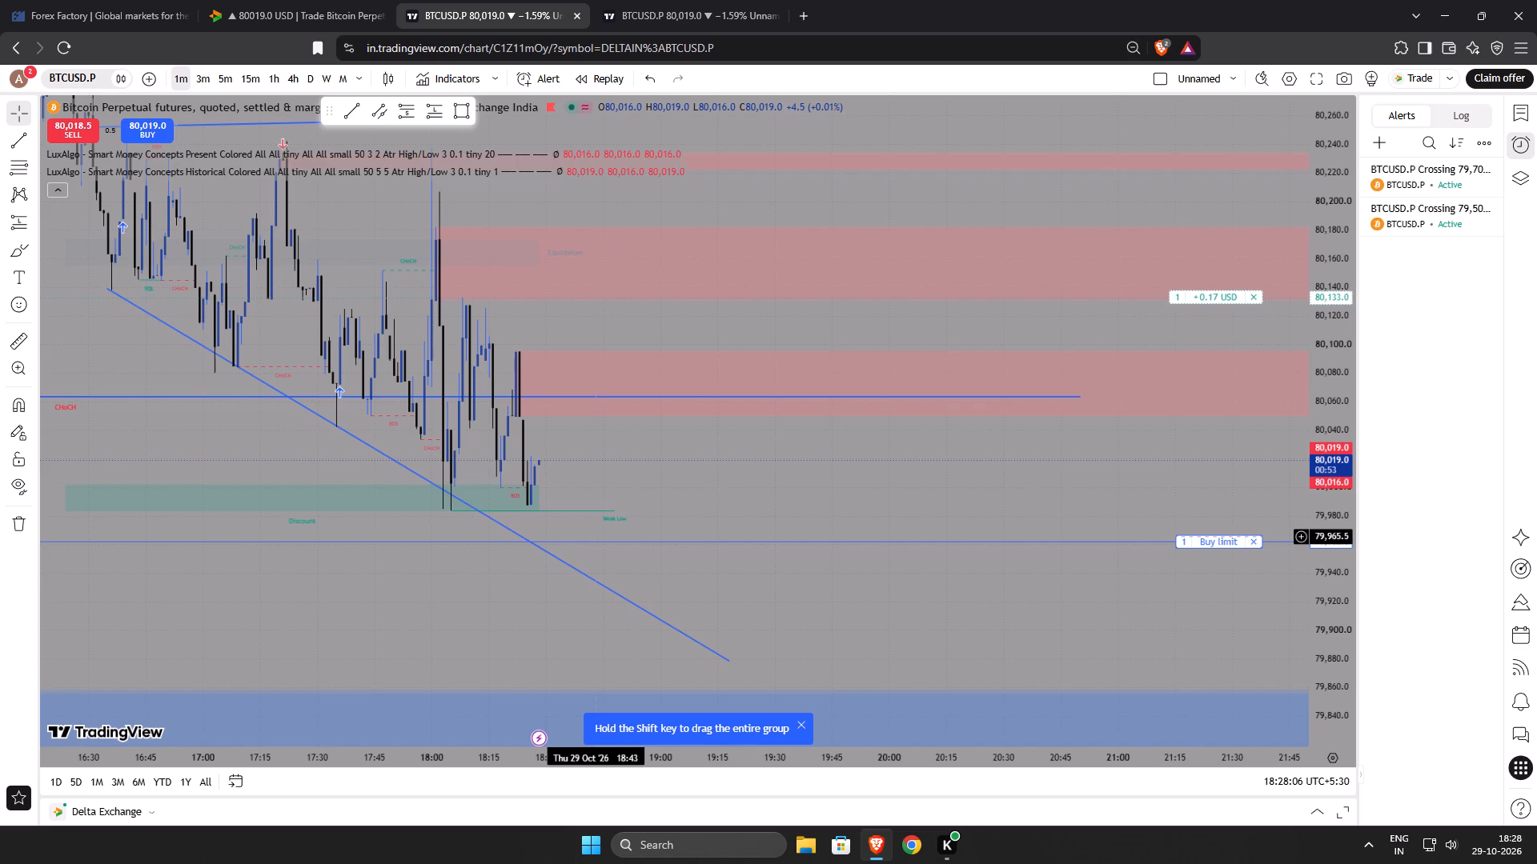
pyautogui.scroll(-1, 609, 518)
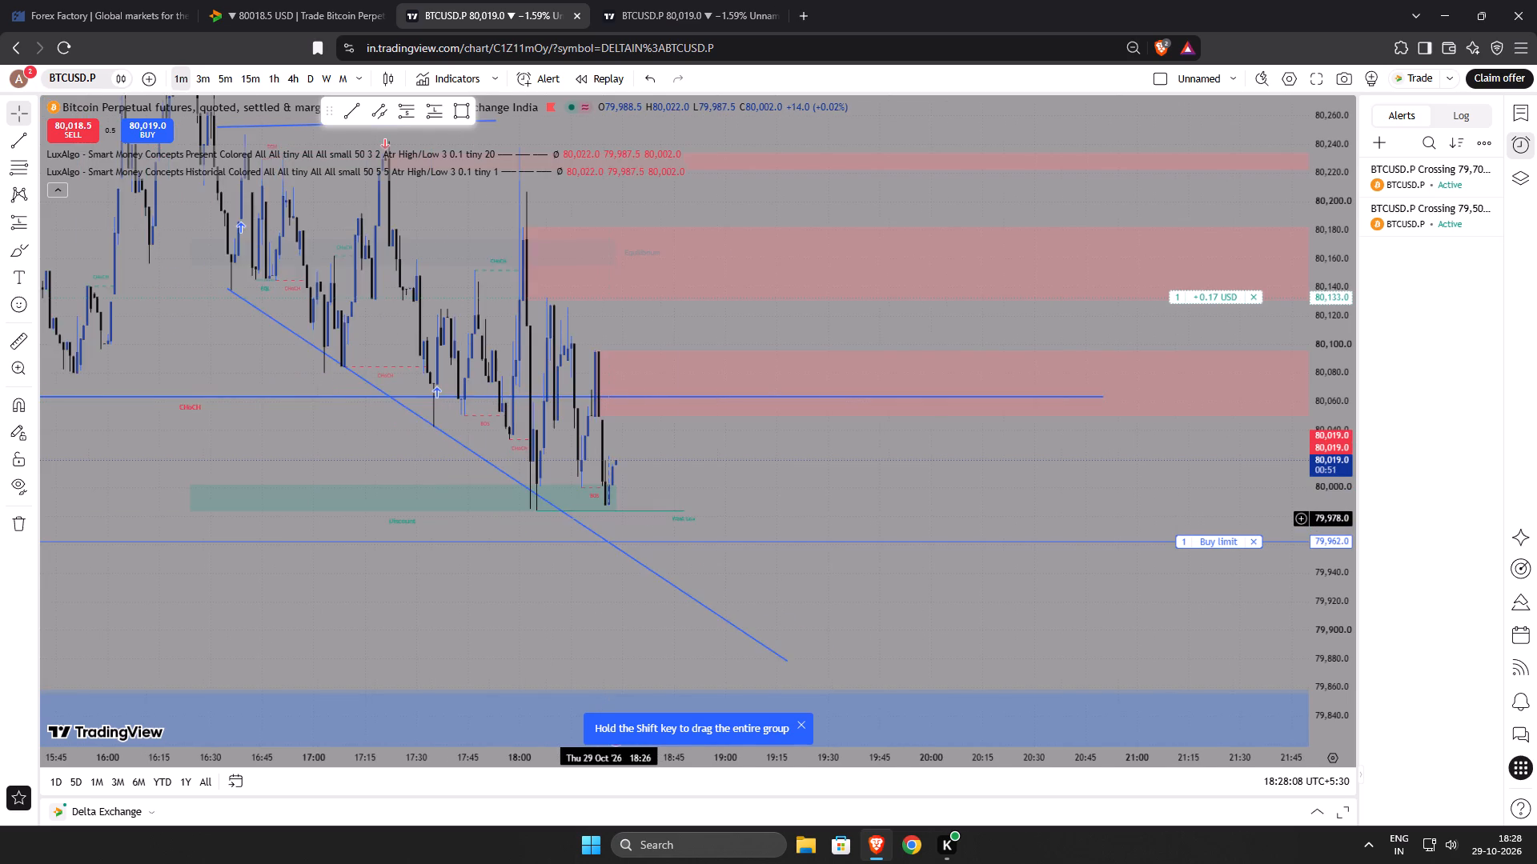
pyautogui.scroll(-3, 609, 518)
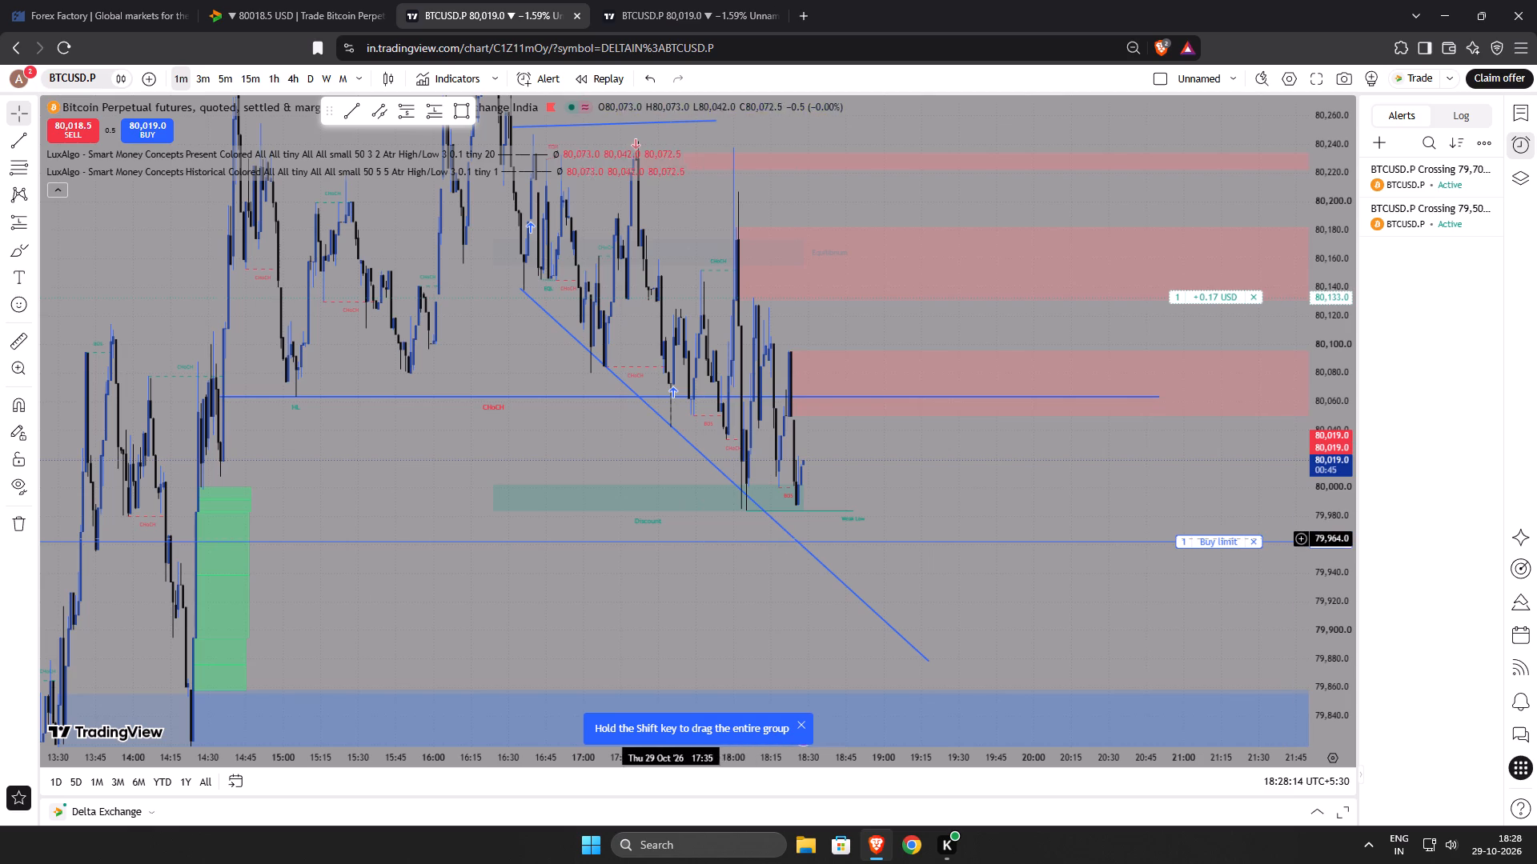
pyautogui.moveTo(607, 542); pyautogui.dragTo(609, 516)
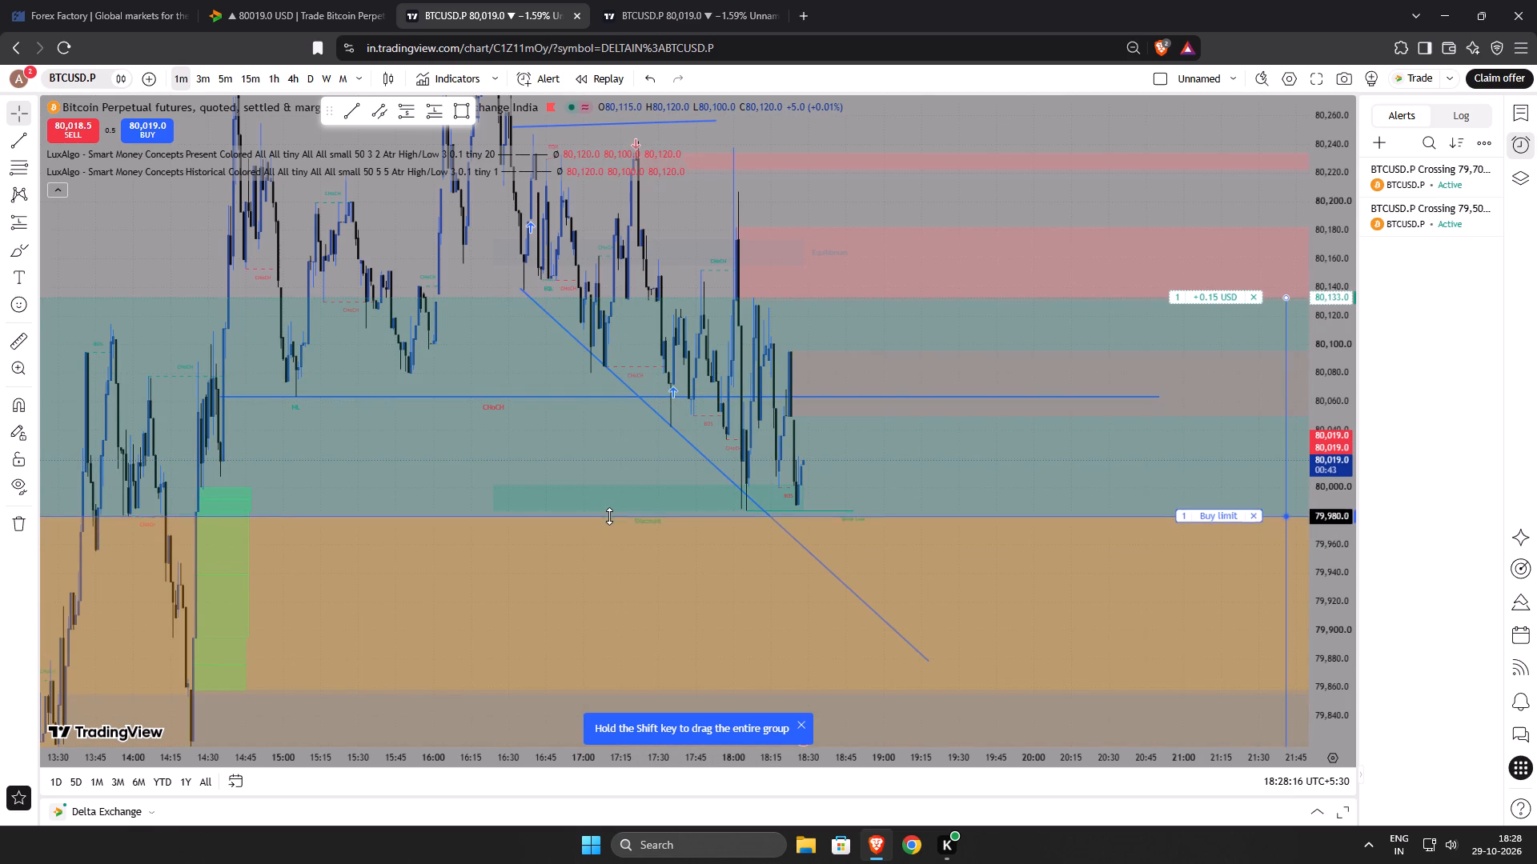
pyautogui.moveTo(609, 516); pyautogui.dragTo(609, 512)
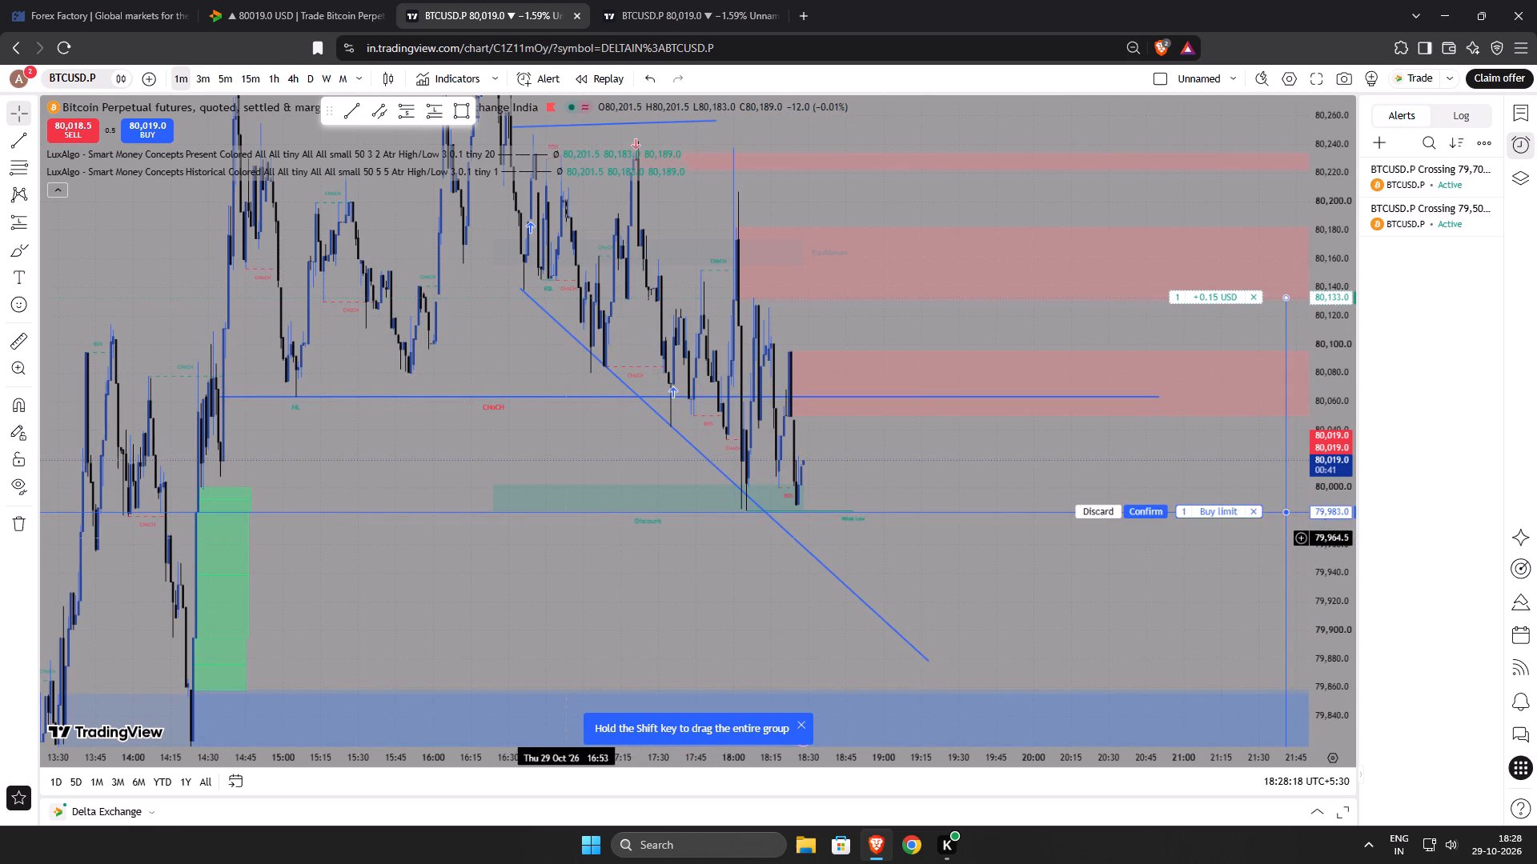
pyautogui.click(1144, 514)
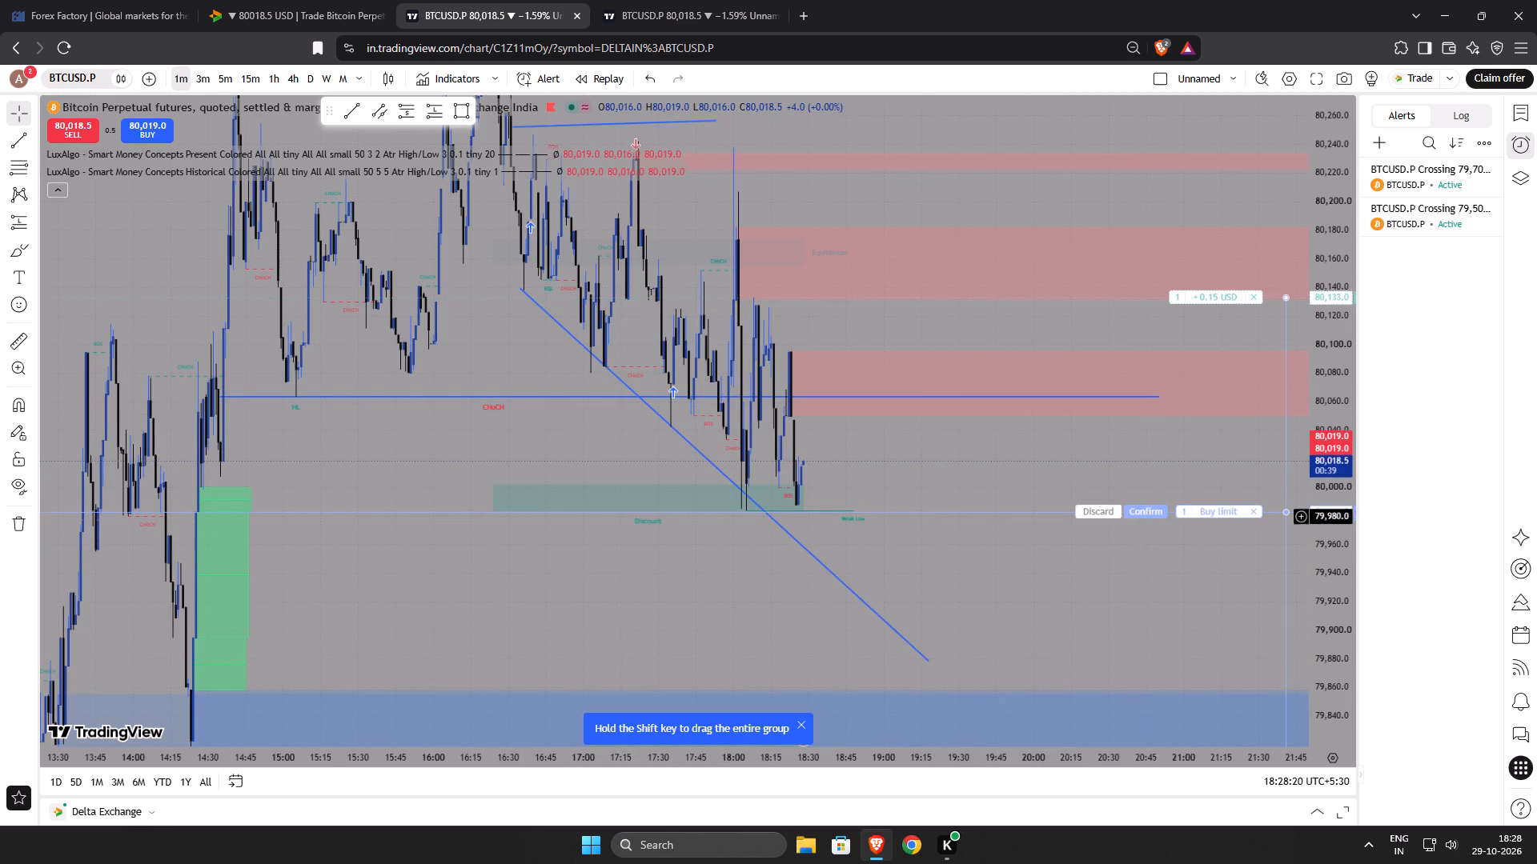
# Lower the buy limit order to 79,975.5 and confirm the modification.
pyautogui.click(998, 514)
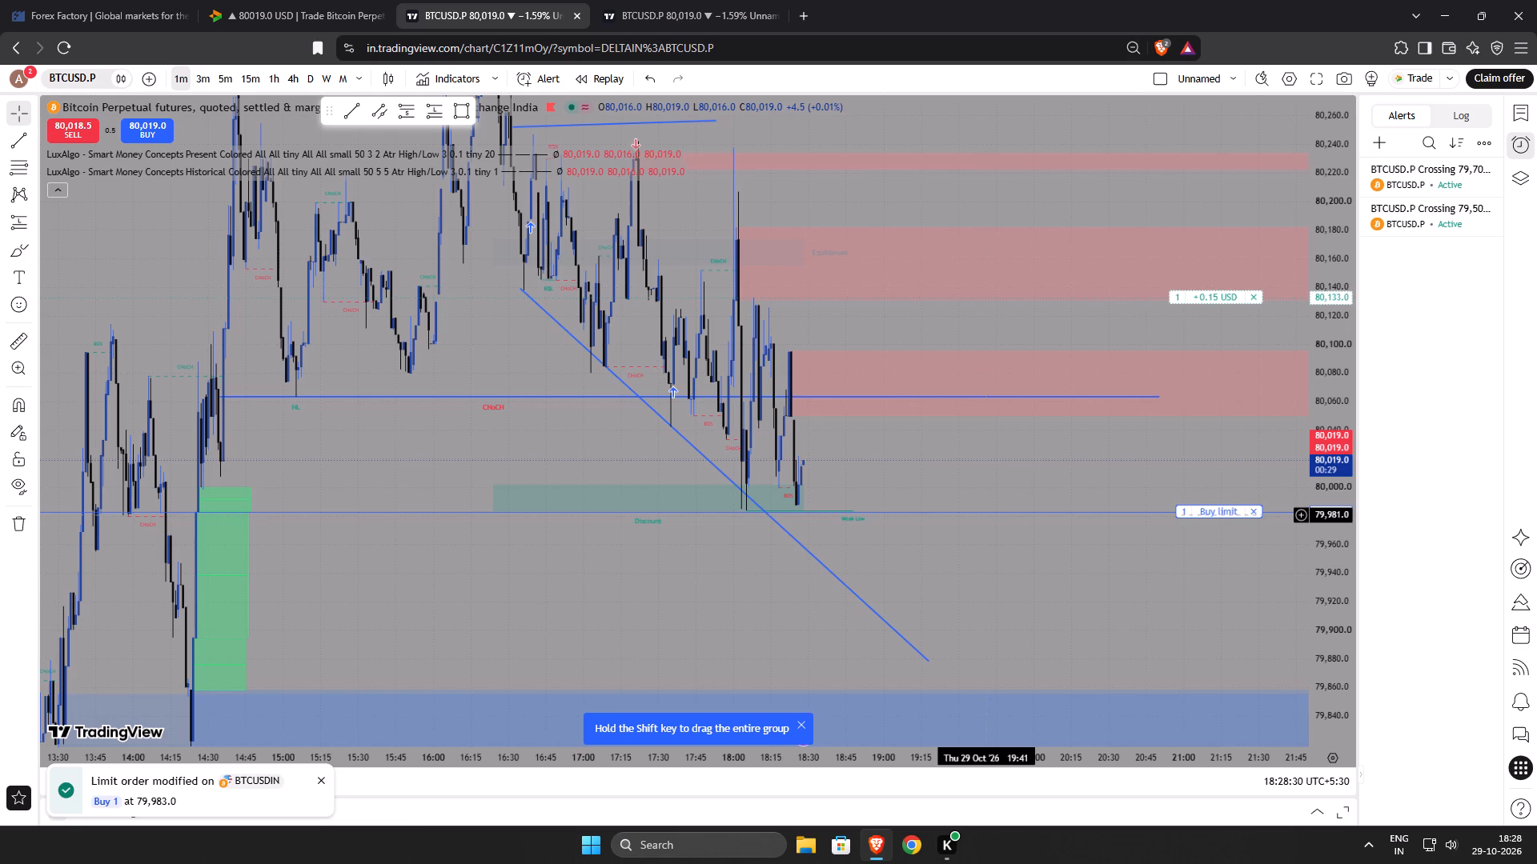
pyautogui.moveTo(988, 512); pyautogui.dragTo(989, 518)
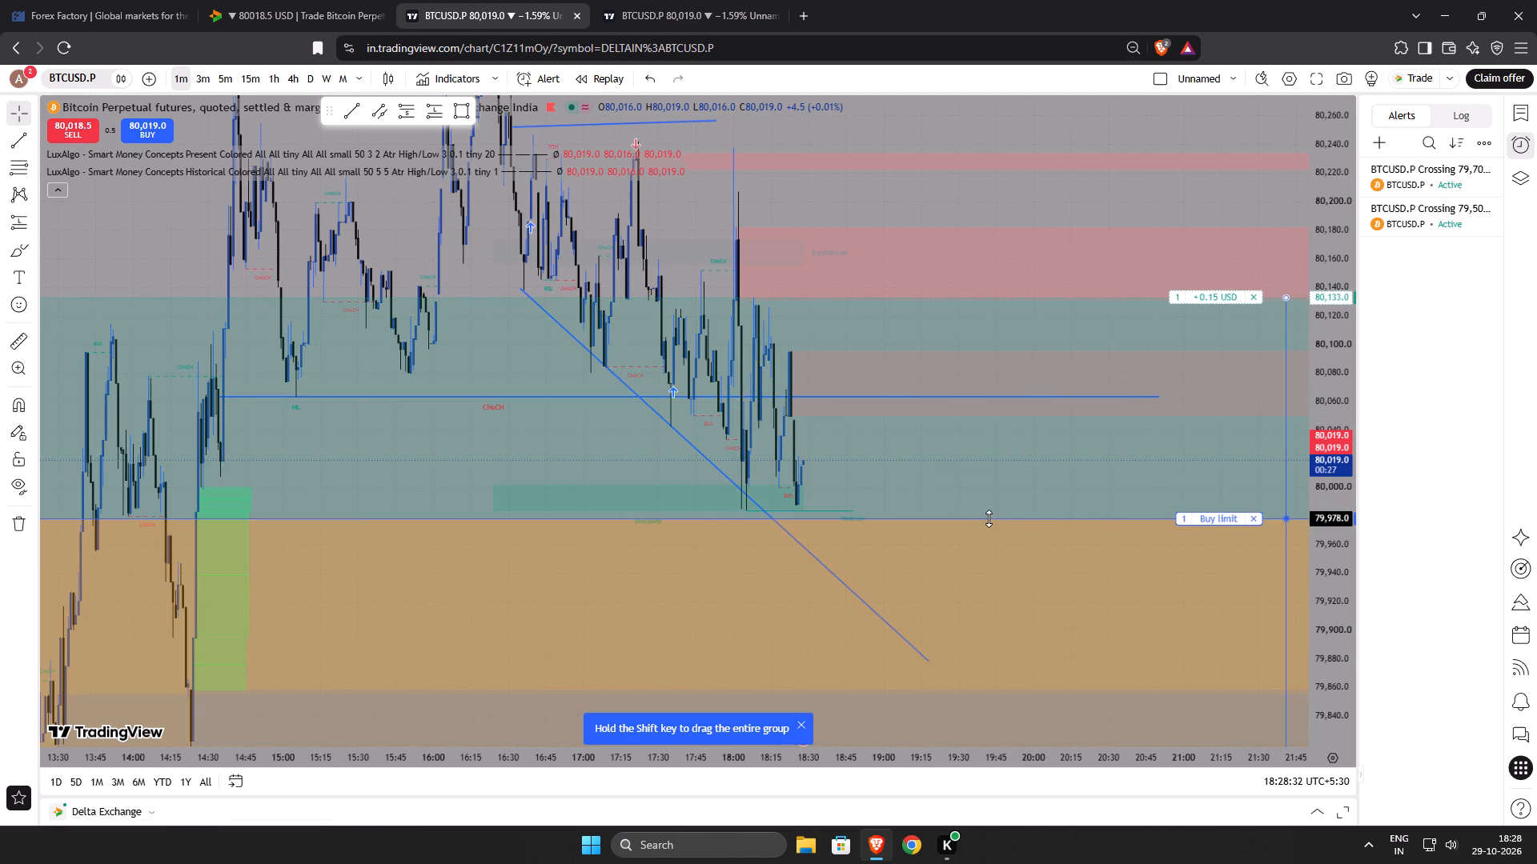
pyautogui.moveTo(989, 518); pyautogui.dragTo(989, 522)
pyautogui.click(1163, 521)
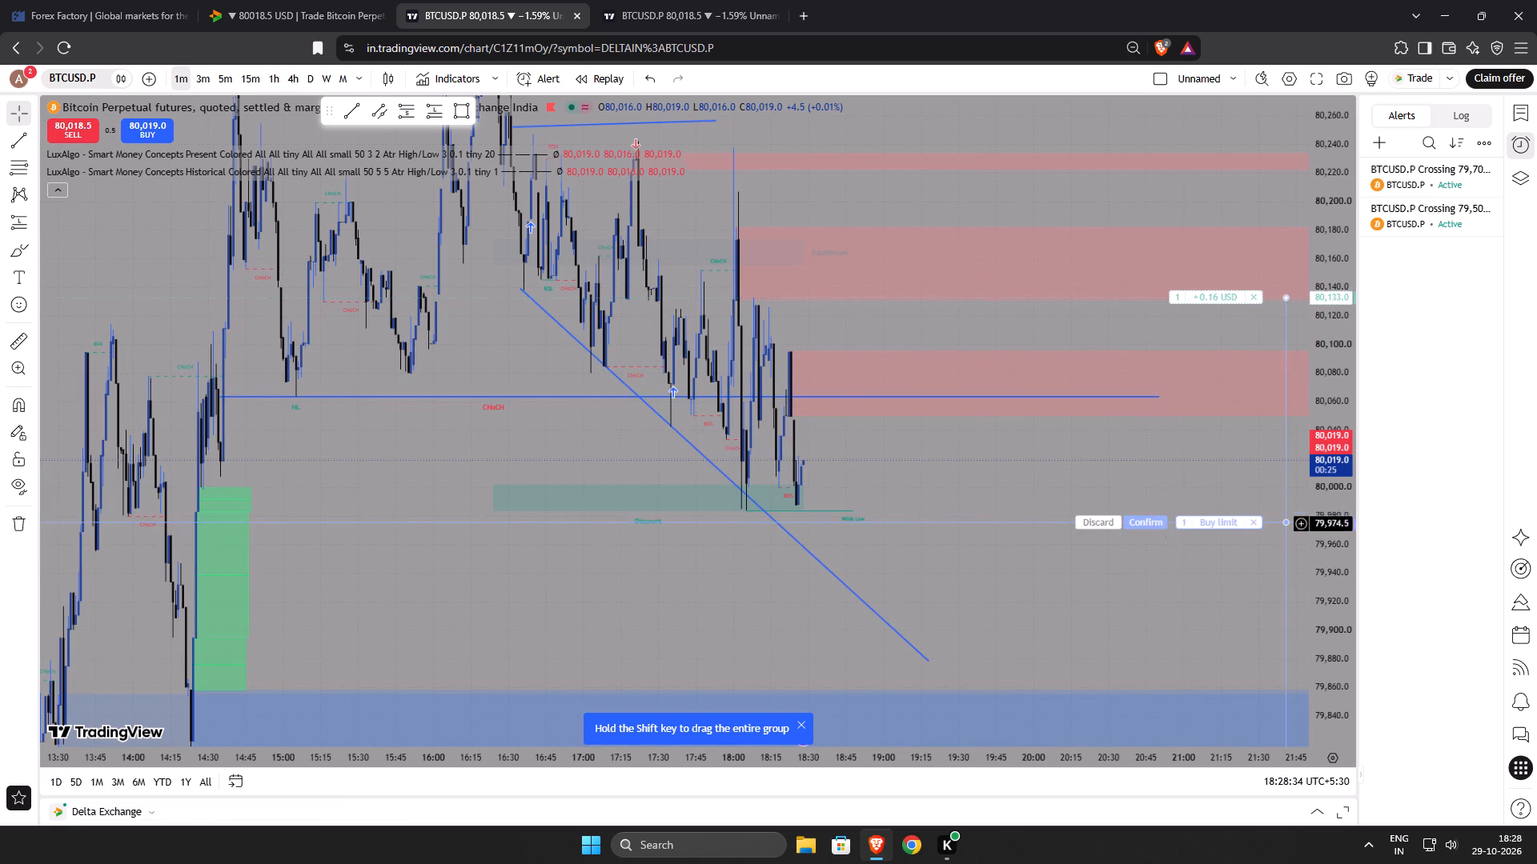
# Raise the stop-loss level attached to the buy limit order to 79,827.5.
pyautogui.scroll(-4, 1135, 568)
pyautogui.moveTo(1143, 586); pyautogui.dragTo(1034, 454)
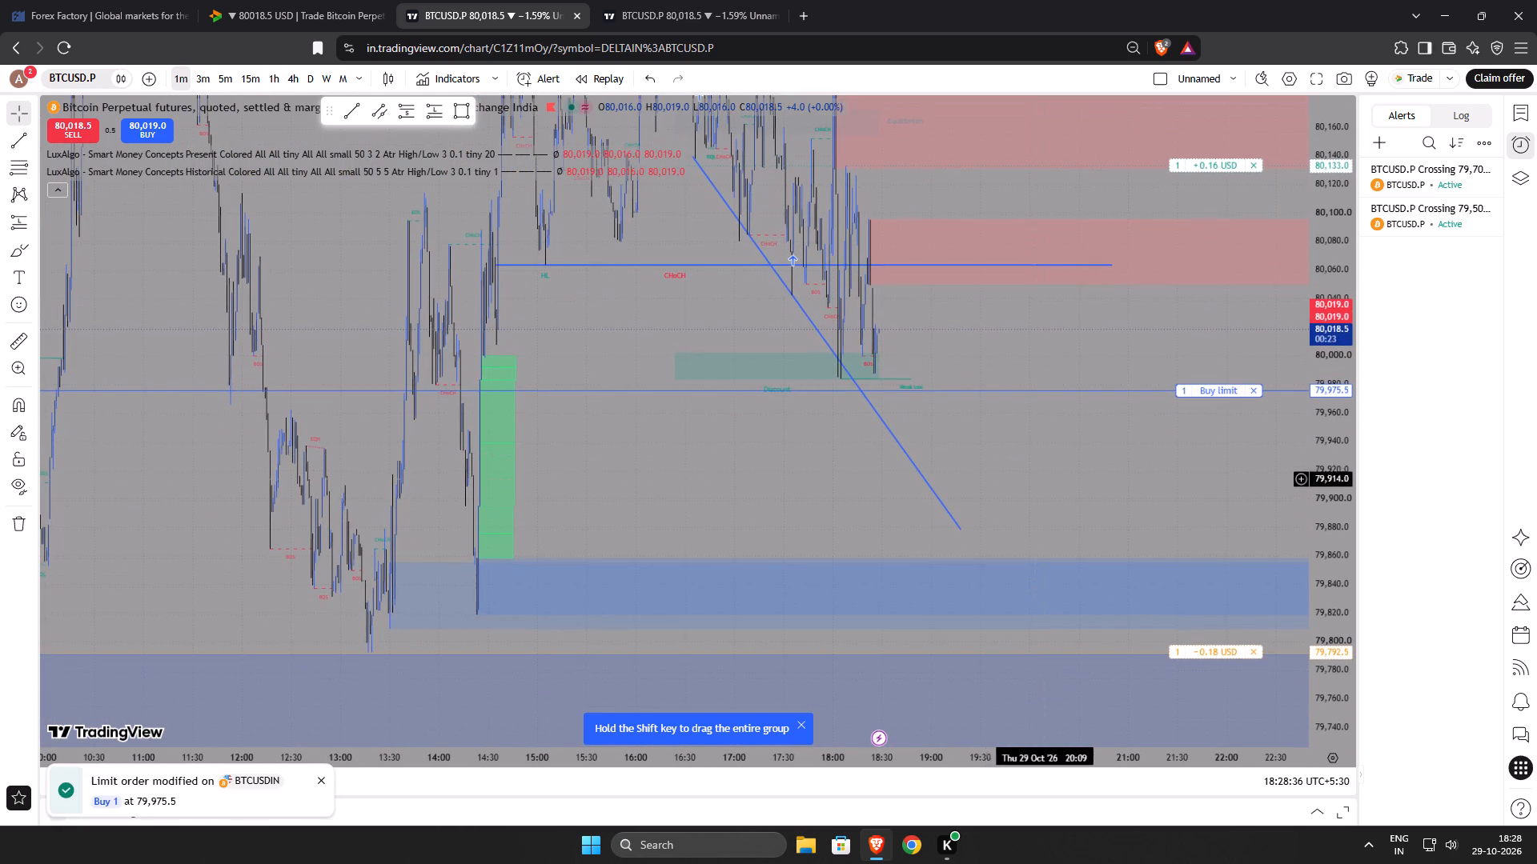
pyautogui.moveTo(1234, 648); pyautogui.dragTo(1218, 602)
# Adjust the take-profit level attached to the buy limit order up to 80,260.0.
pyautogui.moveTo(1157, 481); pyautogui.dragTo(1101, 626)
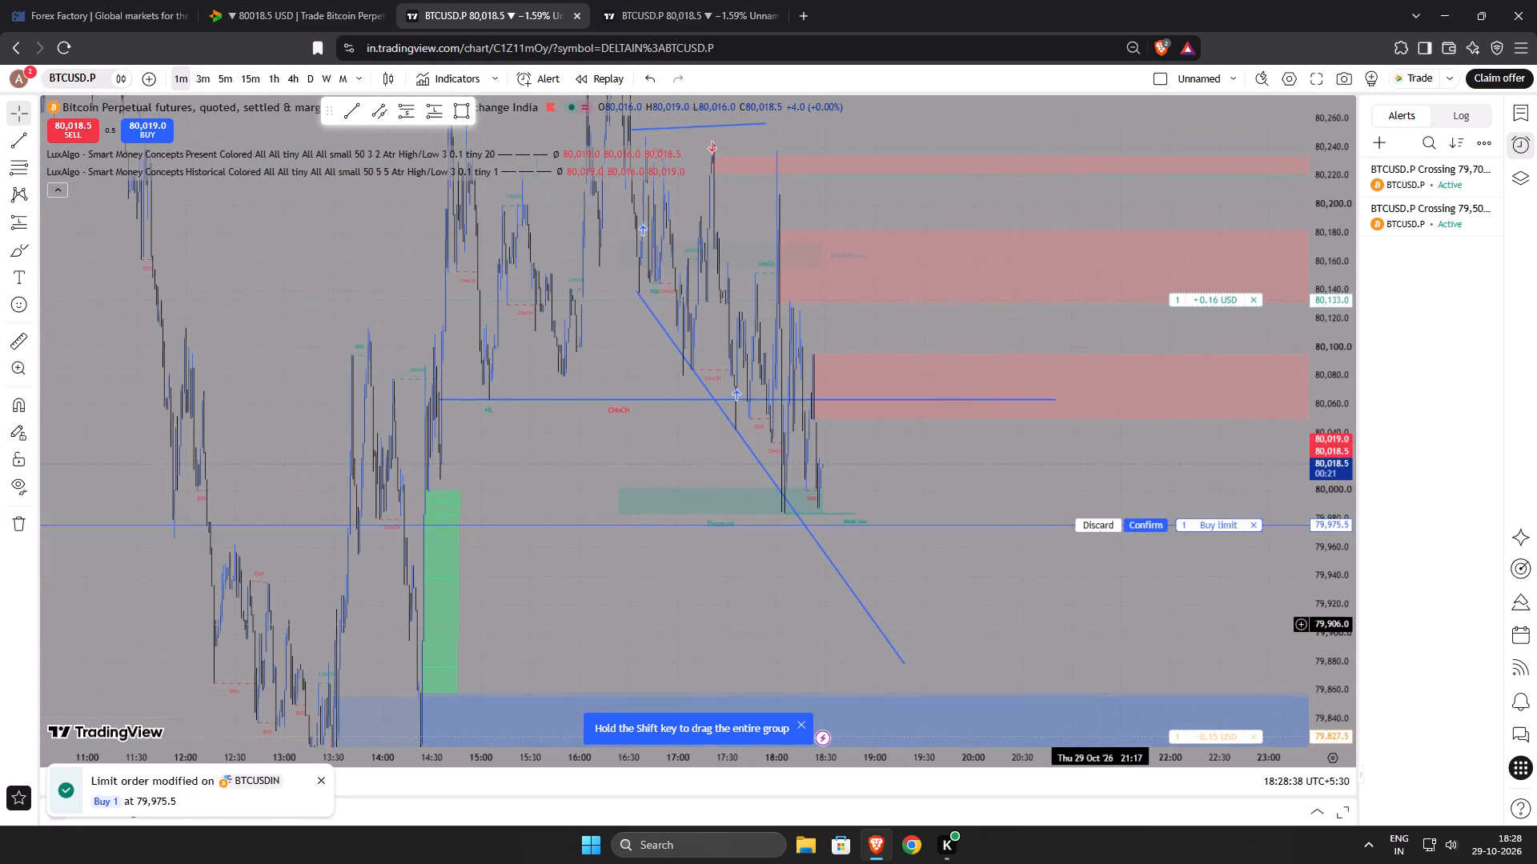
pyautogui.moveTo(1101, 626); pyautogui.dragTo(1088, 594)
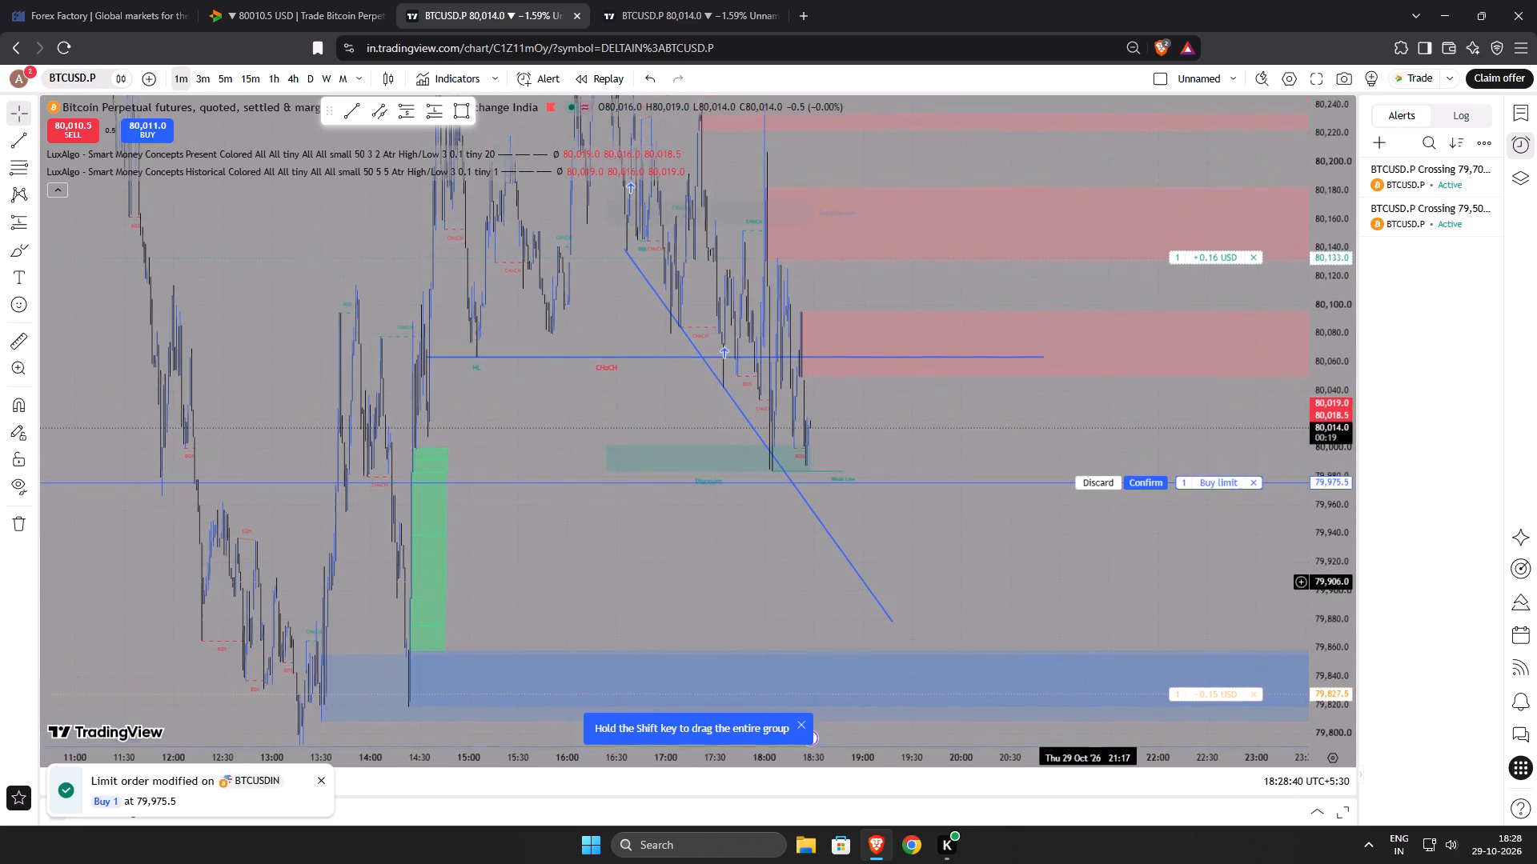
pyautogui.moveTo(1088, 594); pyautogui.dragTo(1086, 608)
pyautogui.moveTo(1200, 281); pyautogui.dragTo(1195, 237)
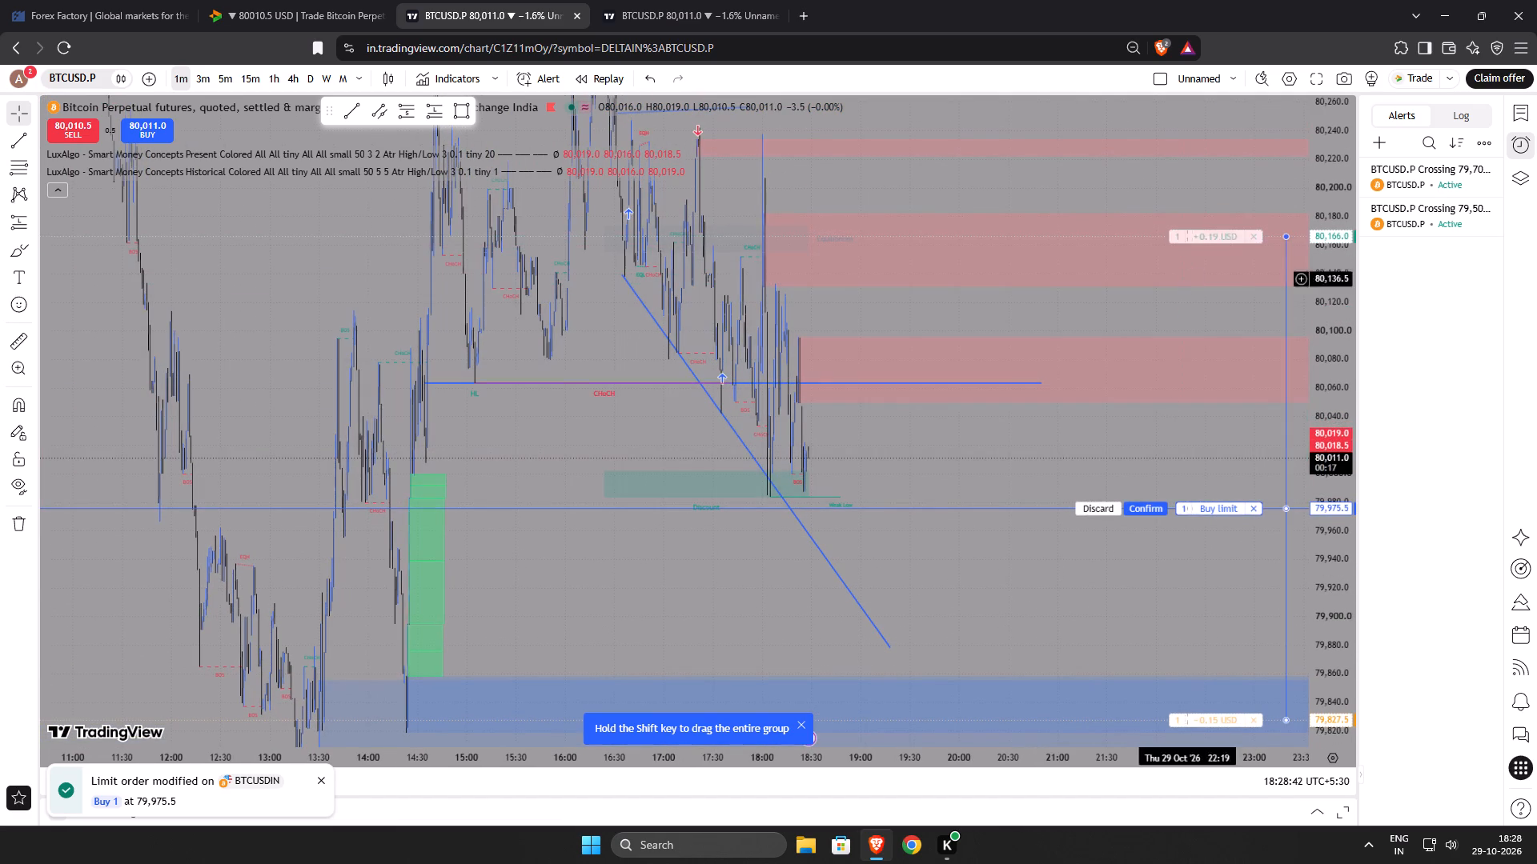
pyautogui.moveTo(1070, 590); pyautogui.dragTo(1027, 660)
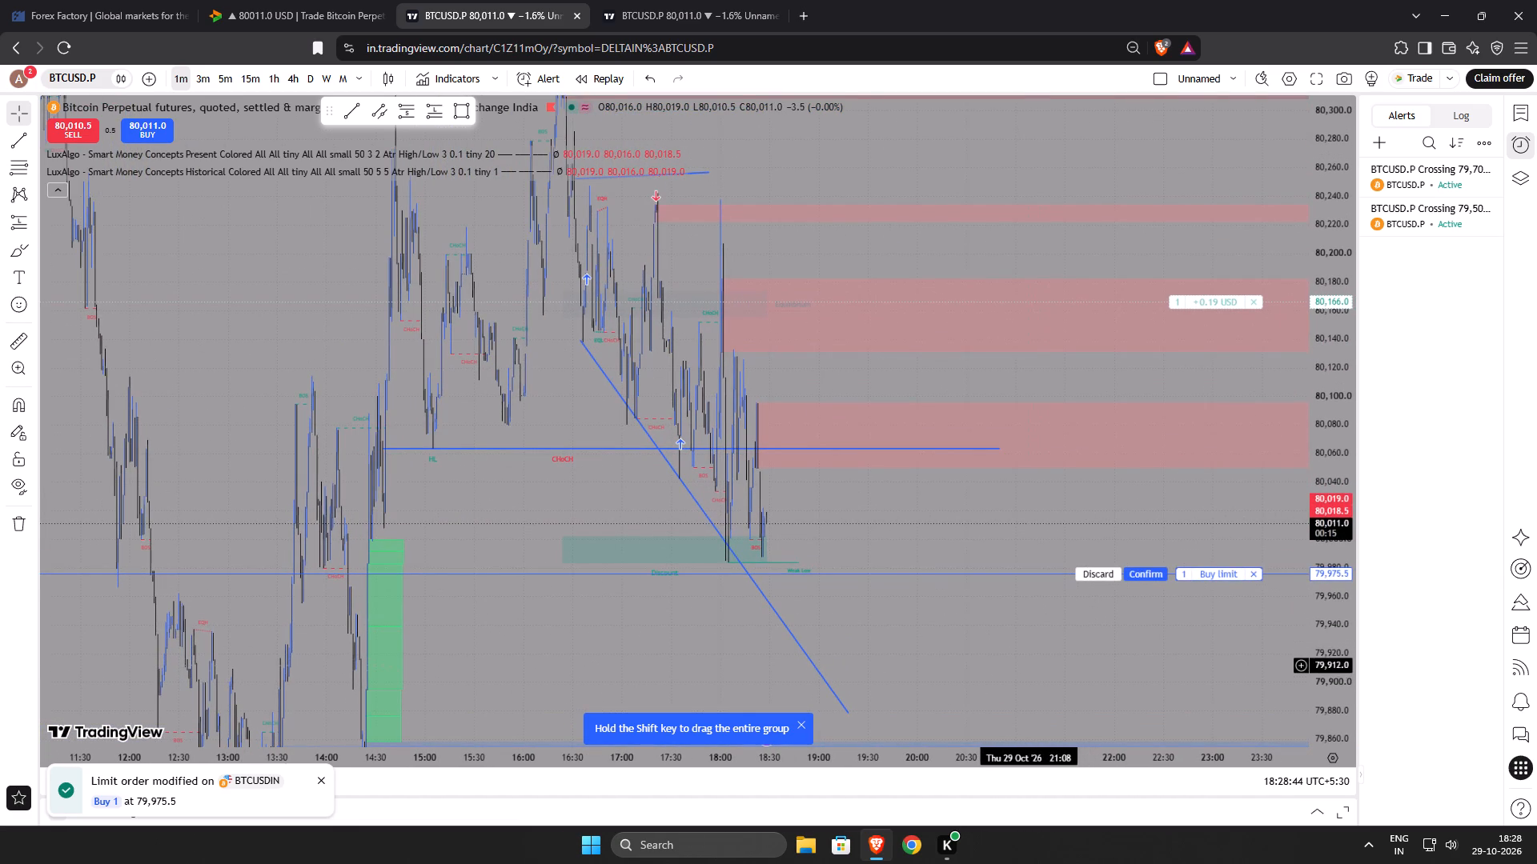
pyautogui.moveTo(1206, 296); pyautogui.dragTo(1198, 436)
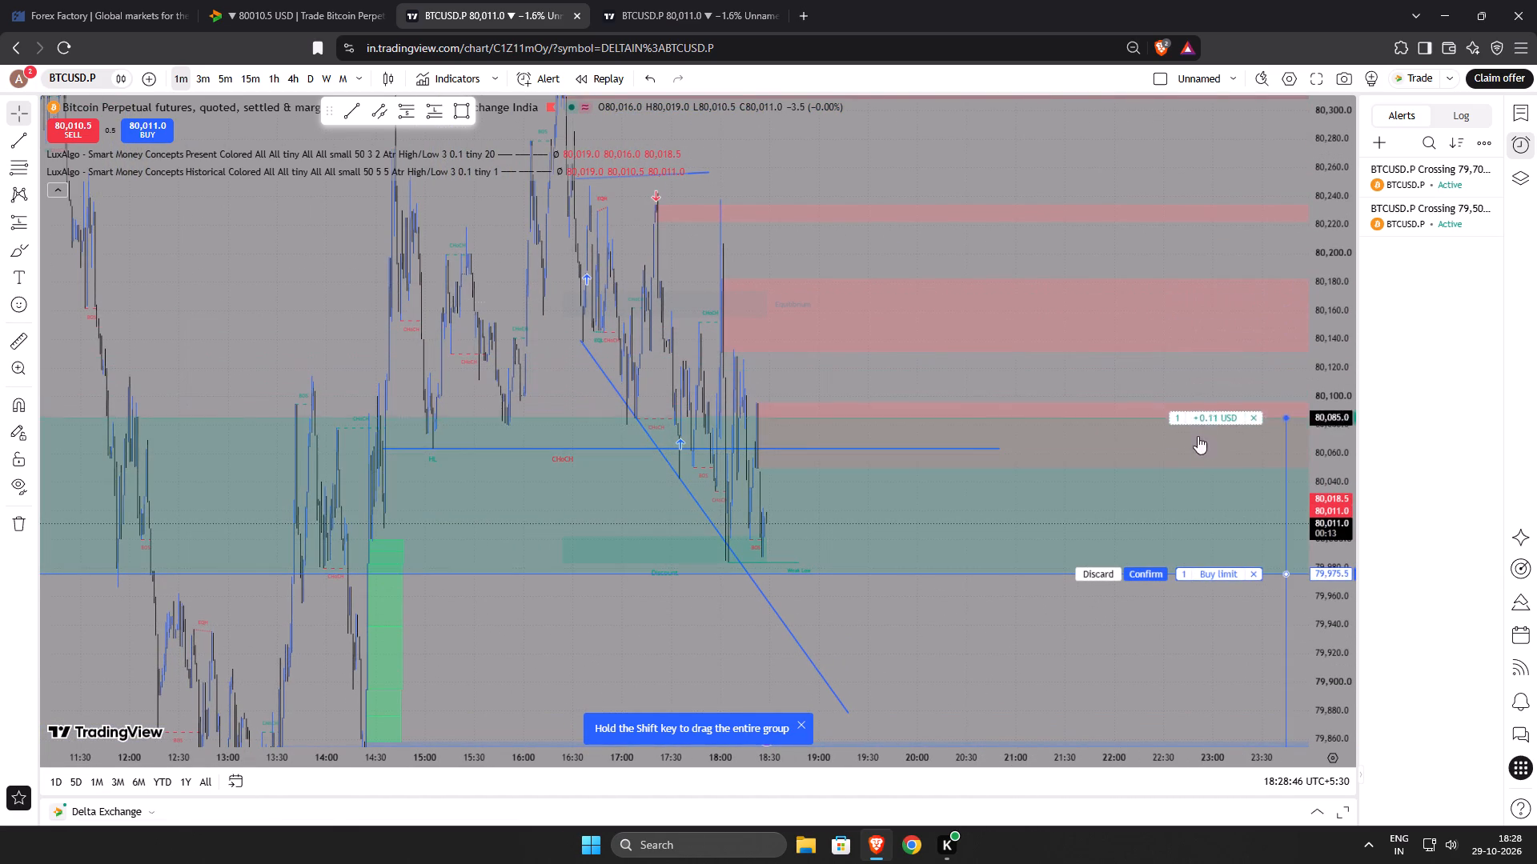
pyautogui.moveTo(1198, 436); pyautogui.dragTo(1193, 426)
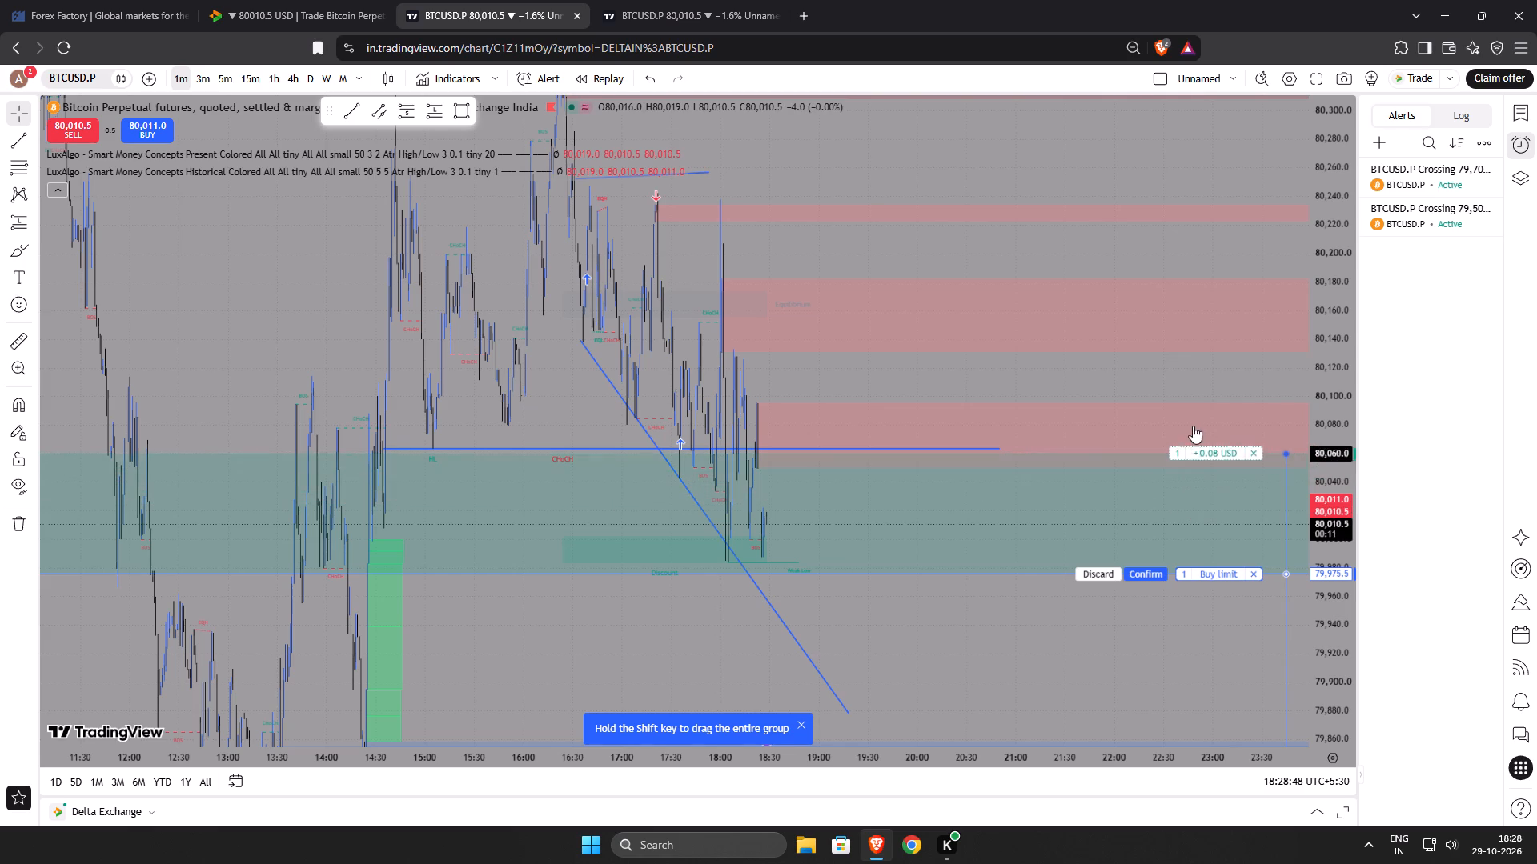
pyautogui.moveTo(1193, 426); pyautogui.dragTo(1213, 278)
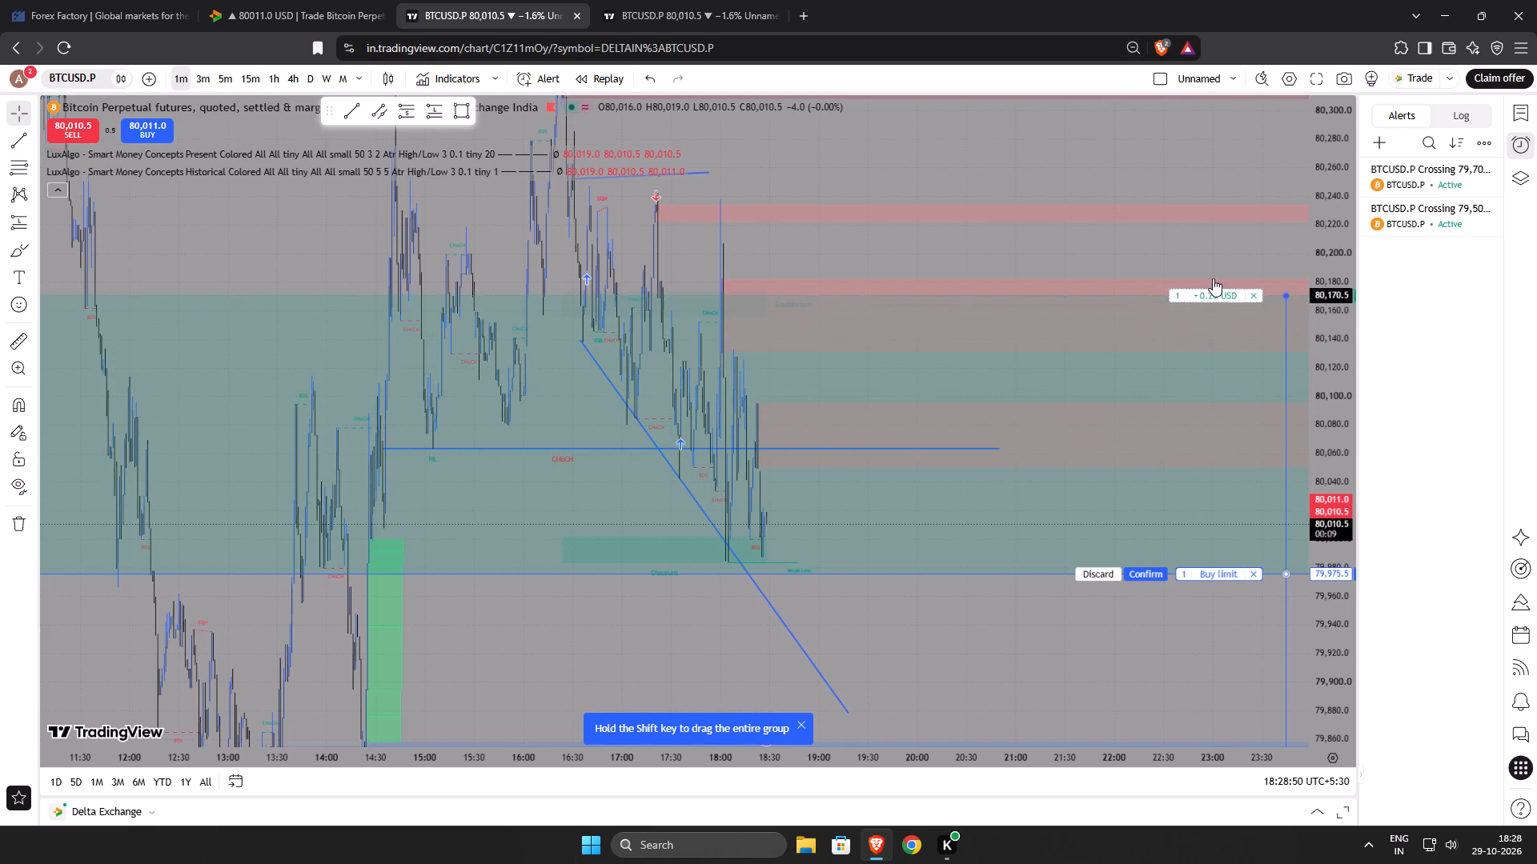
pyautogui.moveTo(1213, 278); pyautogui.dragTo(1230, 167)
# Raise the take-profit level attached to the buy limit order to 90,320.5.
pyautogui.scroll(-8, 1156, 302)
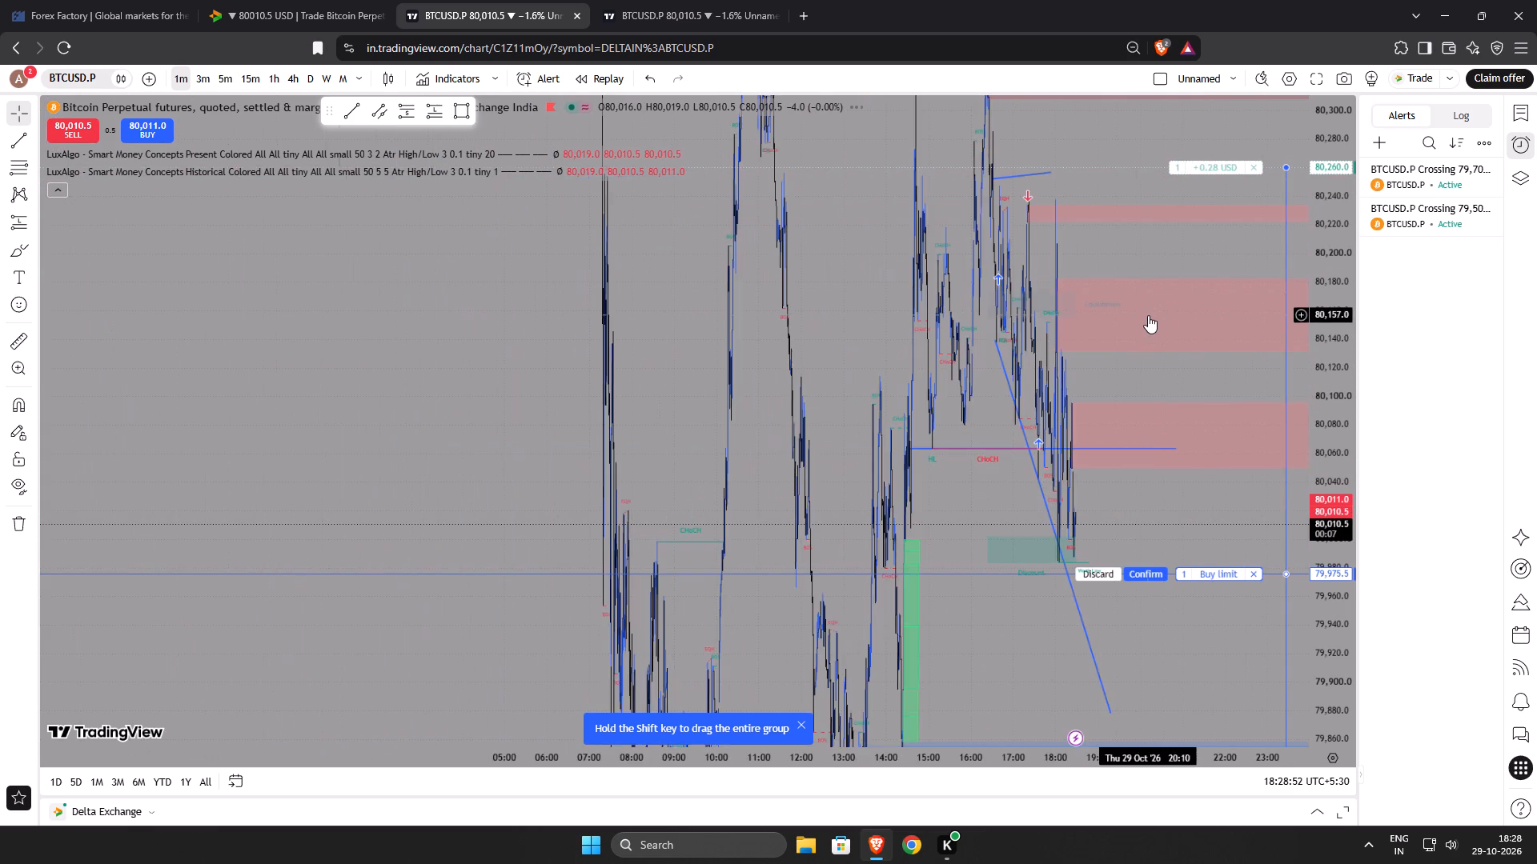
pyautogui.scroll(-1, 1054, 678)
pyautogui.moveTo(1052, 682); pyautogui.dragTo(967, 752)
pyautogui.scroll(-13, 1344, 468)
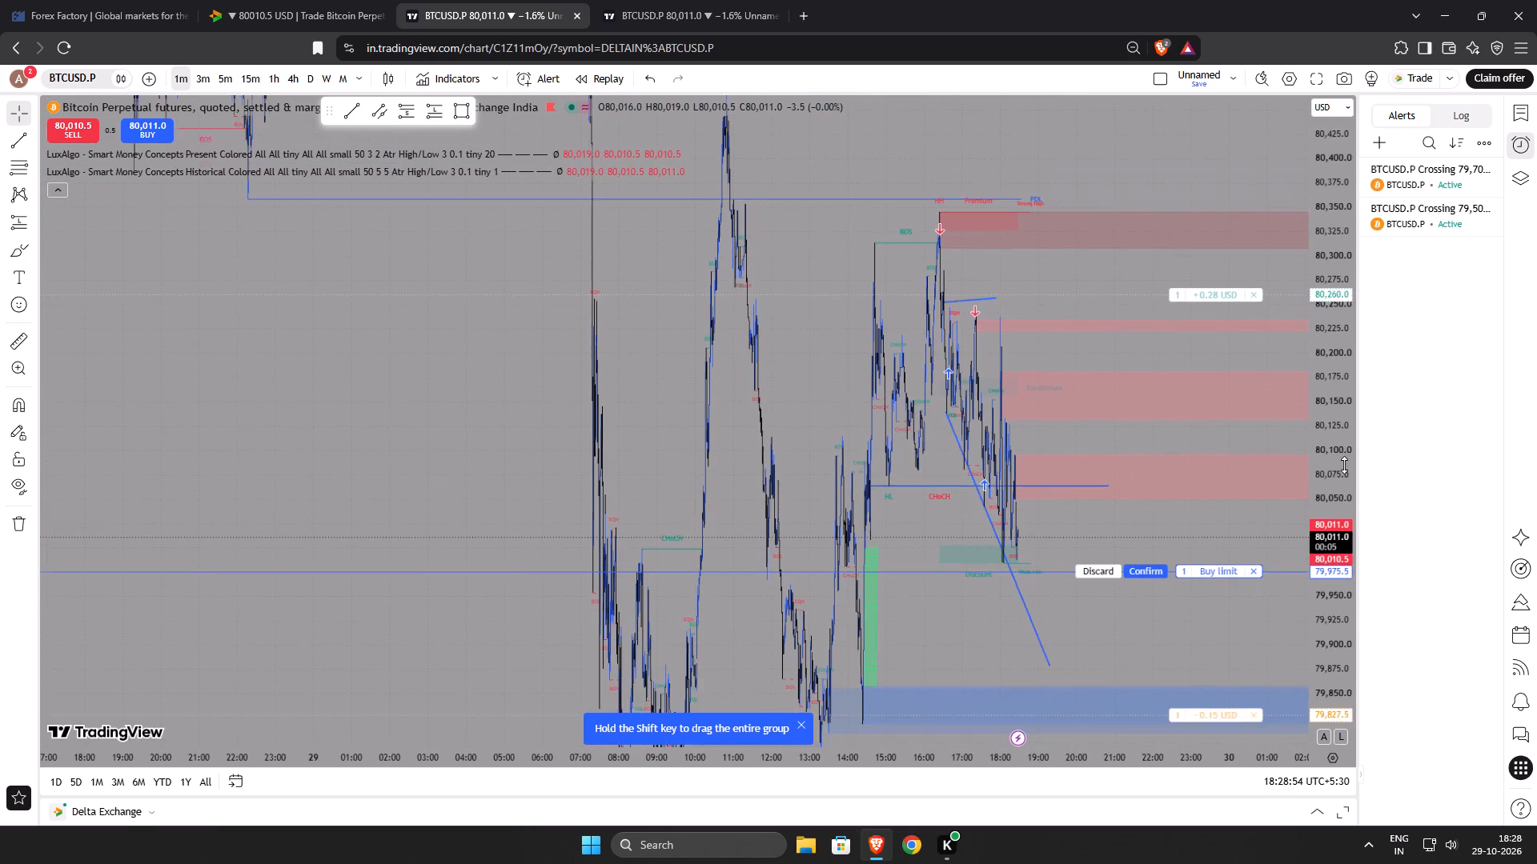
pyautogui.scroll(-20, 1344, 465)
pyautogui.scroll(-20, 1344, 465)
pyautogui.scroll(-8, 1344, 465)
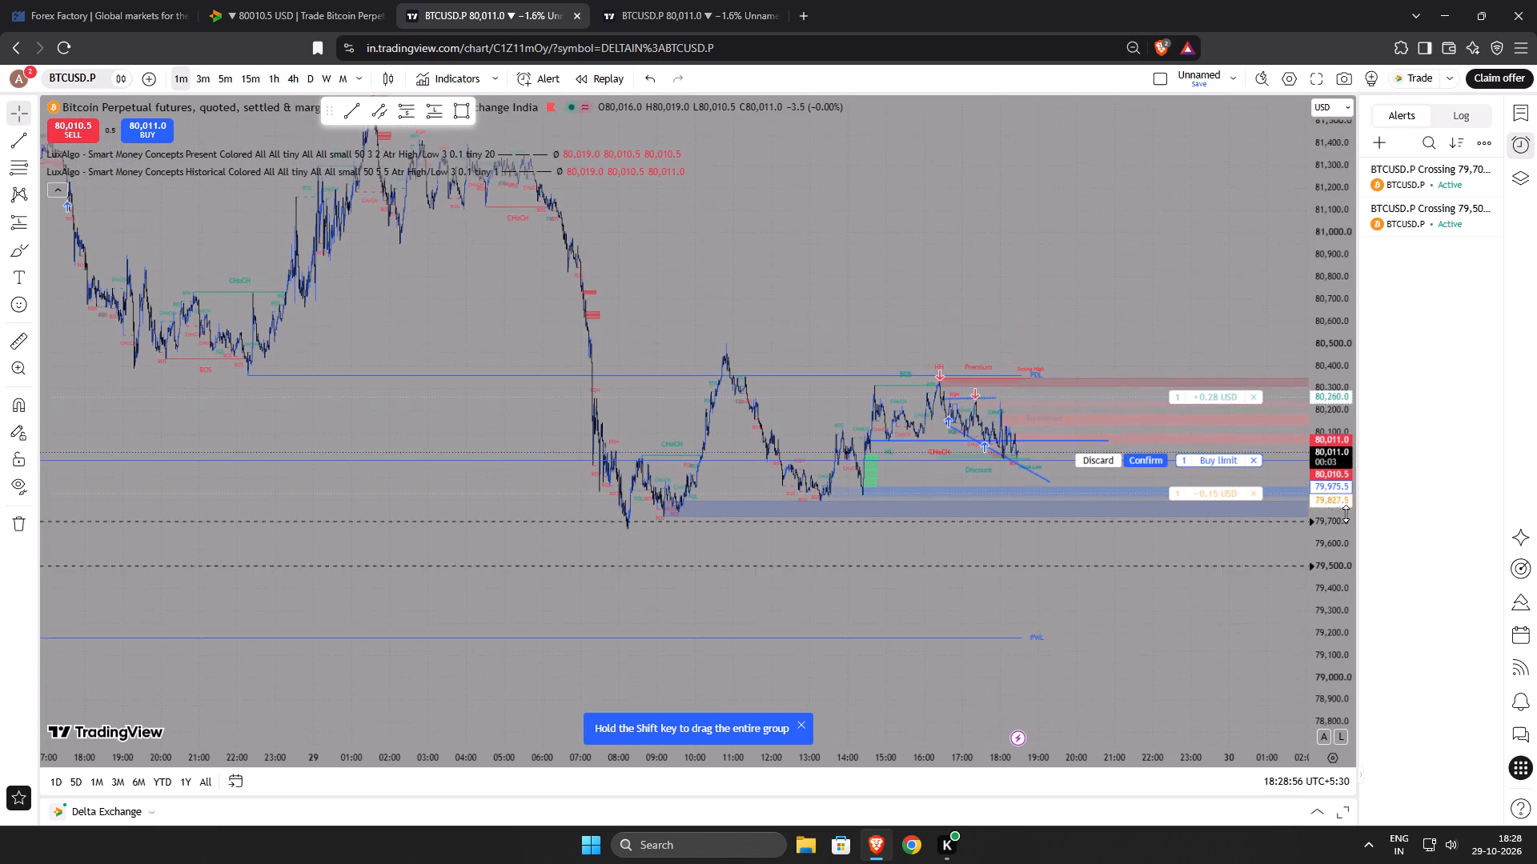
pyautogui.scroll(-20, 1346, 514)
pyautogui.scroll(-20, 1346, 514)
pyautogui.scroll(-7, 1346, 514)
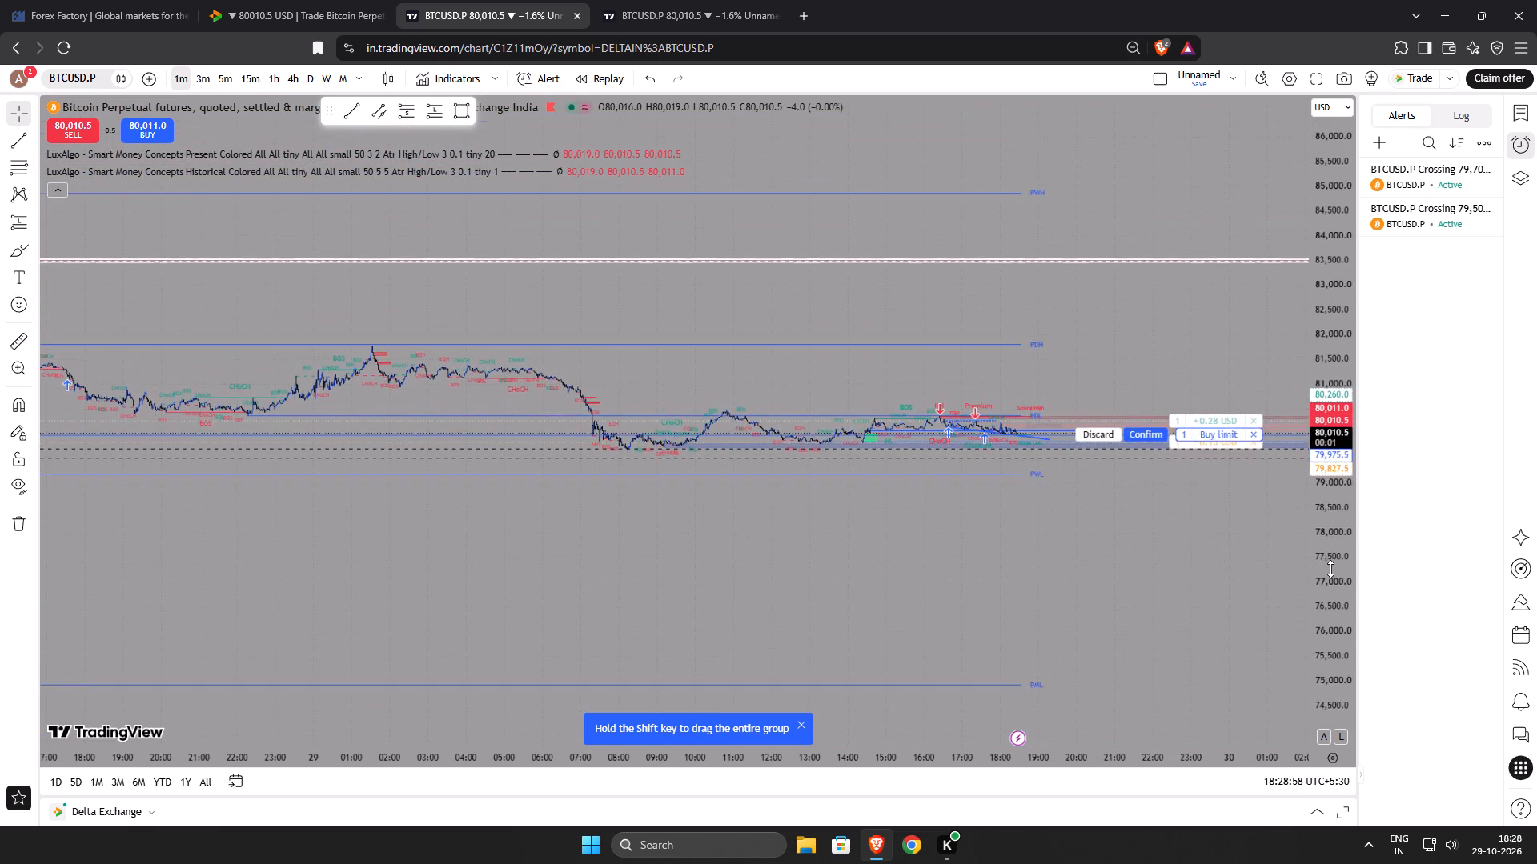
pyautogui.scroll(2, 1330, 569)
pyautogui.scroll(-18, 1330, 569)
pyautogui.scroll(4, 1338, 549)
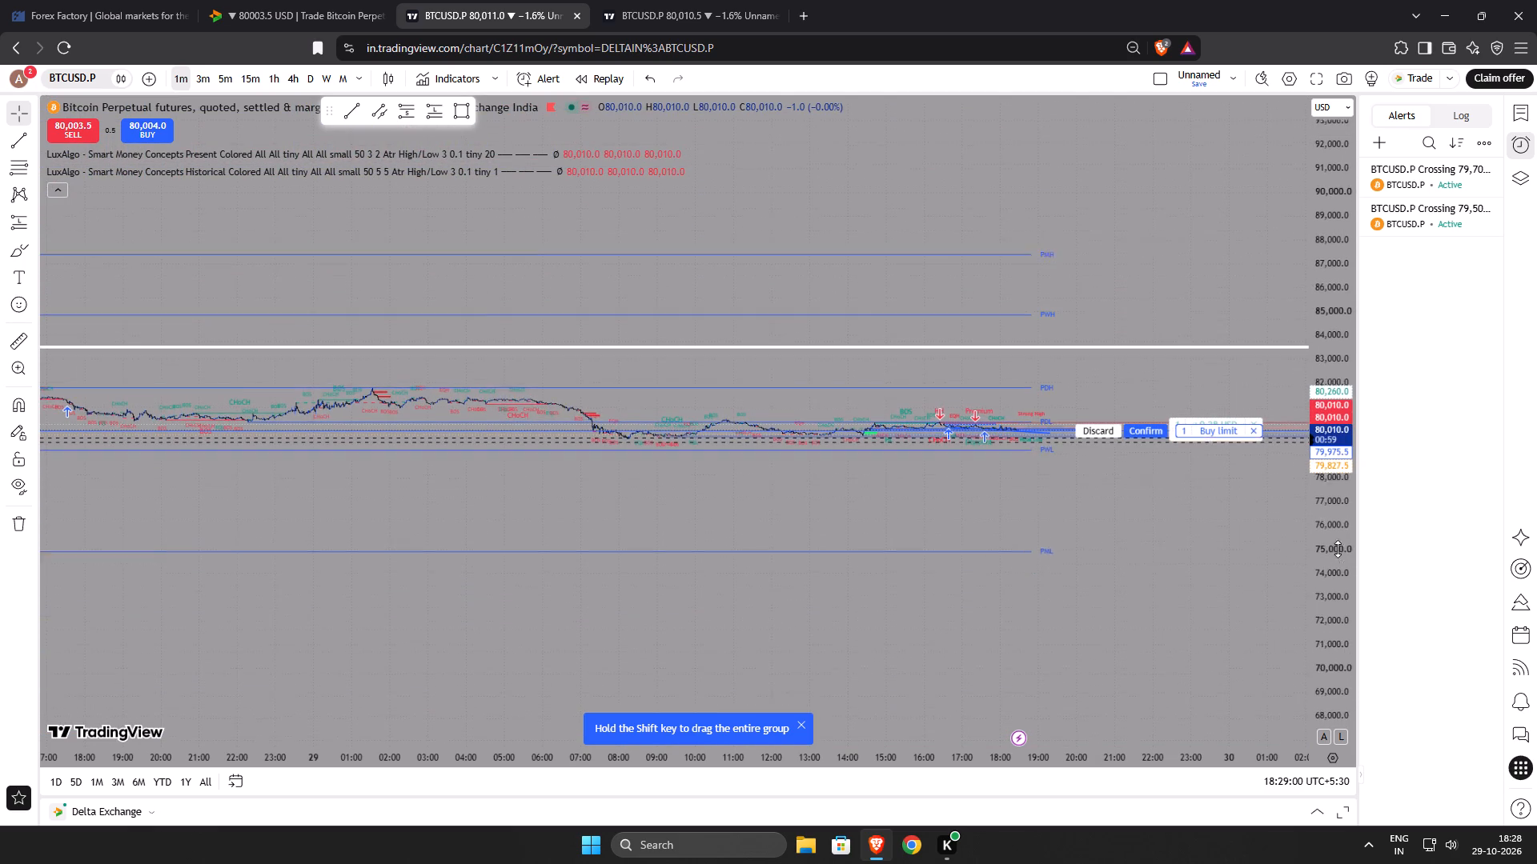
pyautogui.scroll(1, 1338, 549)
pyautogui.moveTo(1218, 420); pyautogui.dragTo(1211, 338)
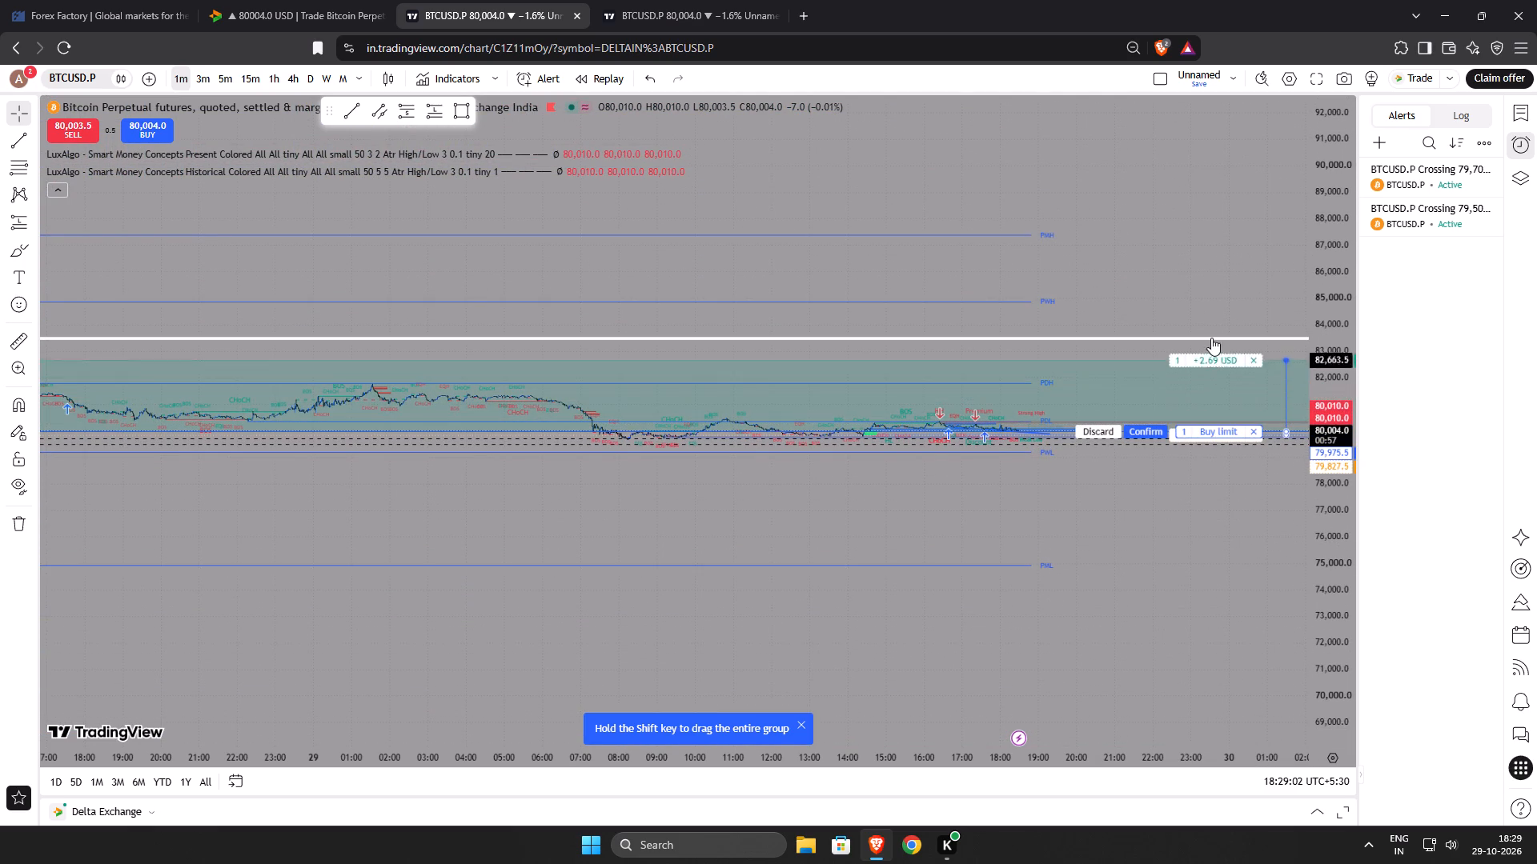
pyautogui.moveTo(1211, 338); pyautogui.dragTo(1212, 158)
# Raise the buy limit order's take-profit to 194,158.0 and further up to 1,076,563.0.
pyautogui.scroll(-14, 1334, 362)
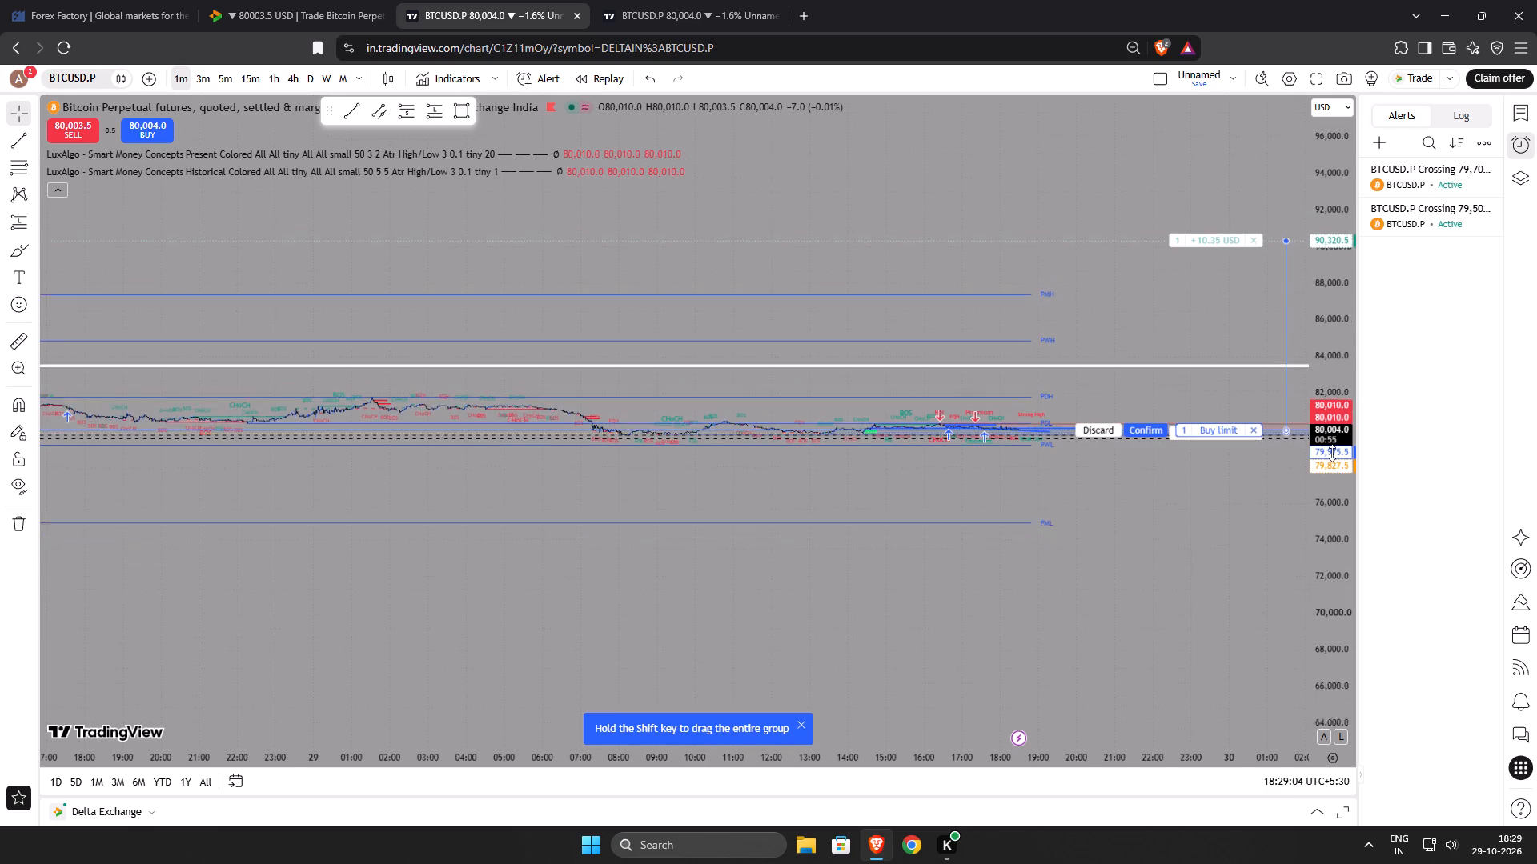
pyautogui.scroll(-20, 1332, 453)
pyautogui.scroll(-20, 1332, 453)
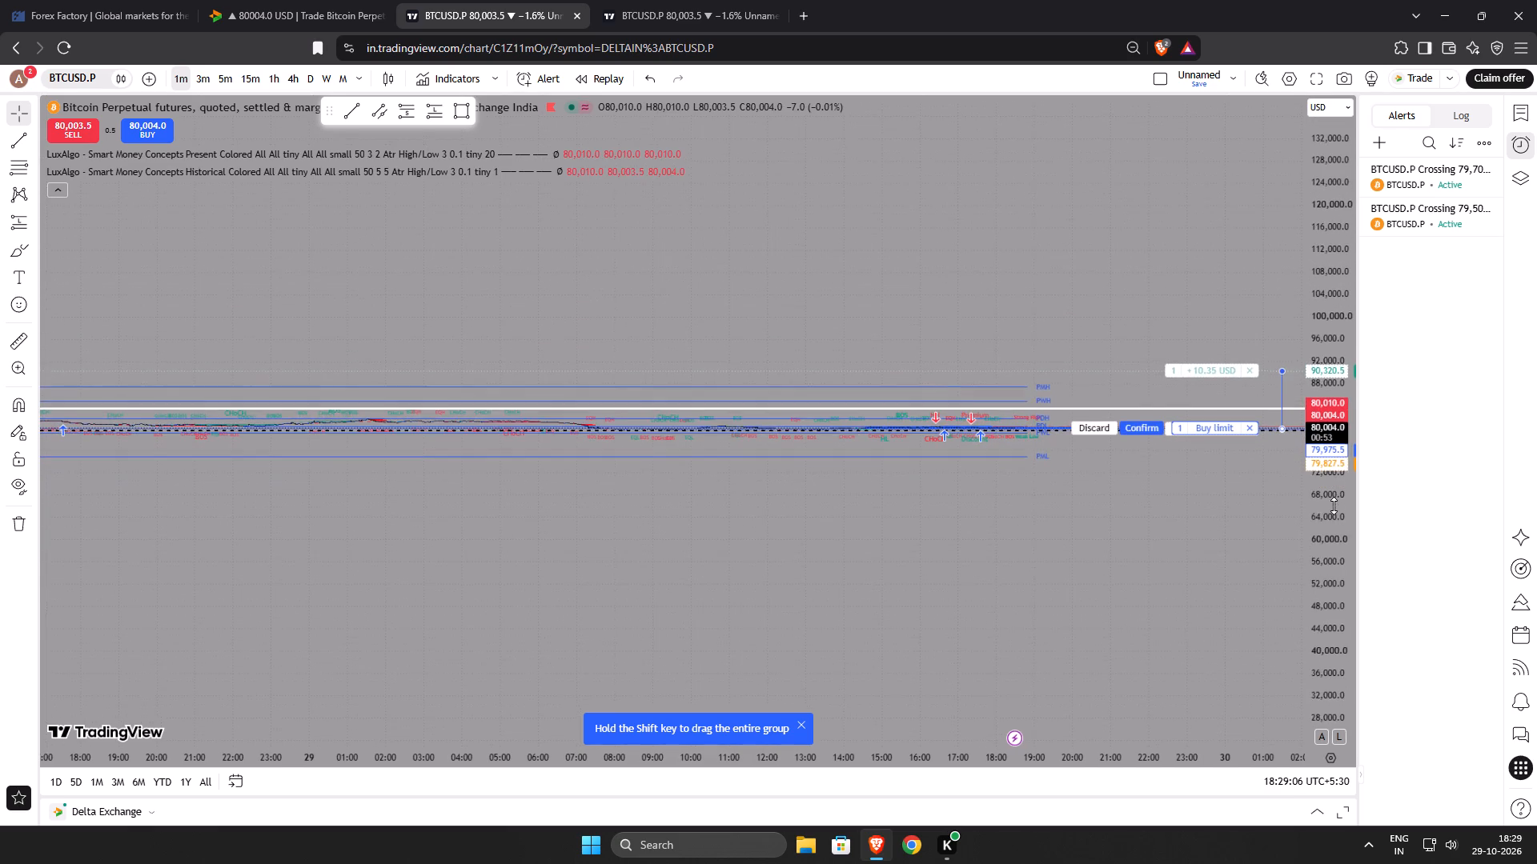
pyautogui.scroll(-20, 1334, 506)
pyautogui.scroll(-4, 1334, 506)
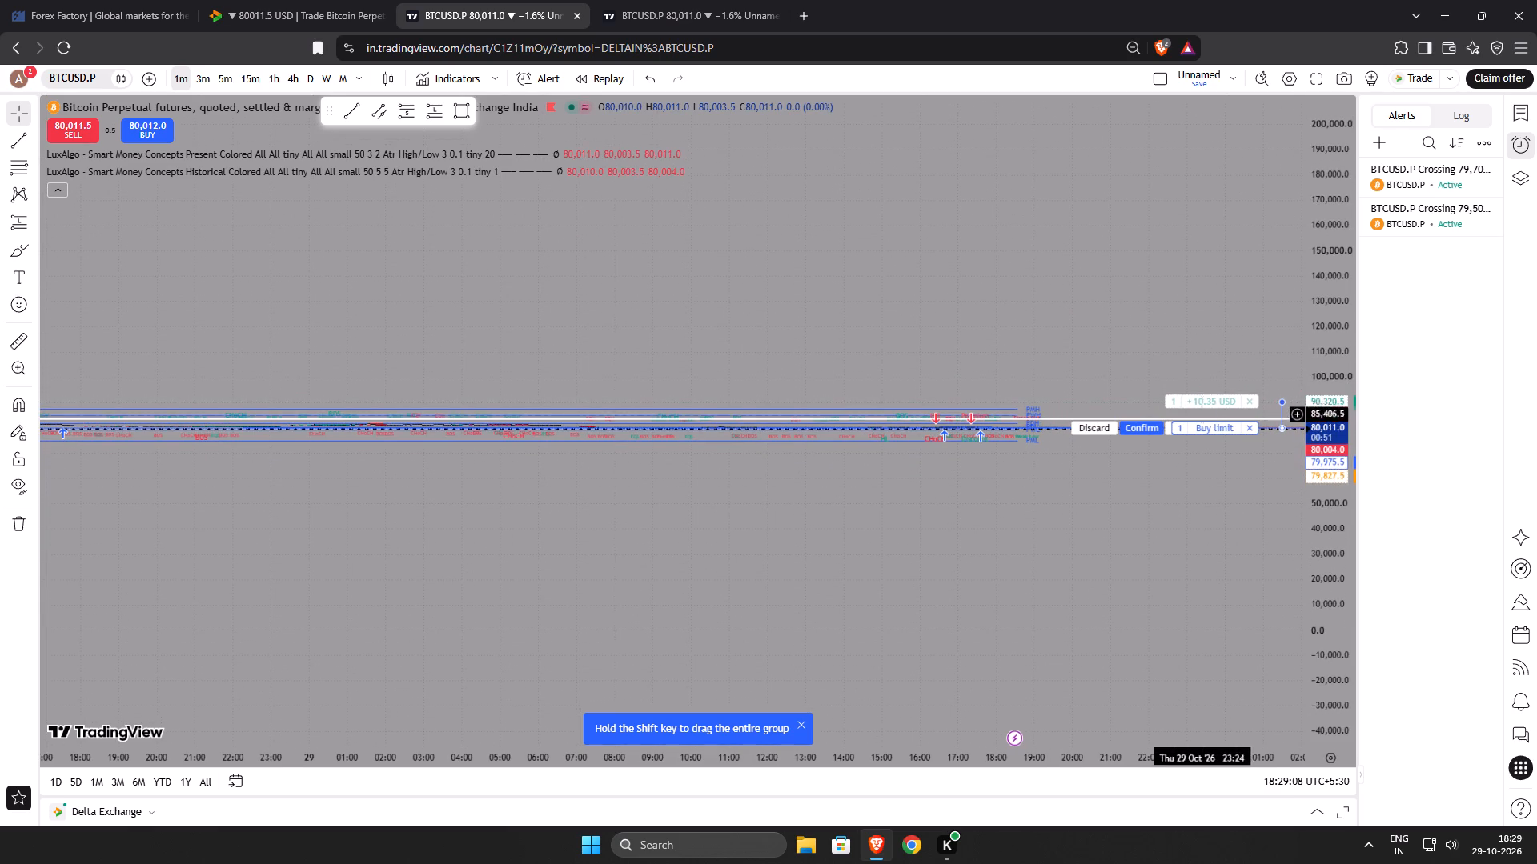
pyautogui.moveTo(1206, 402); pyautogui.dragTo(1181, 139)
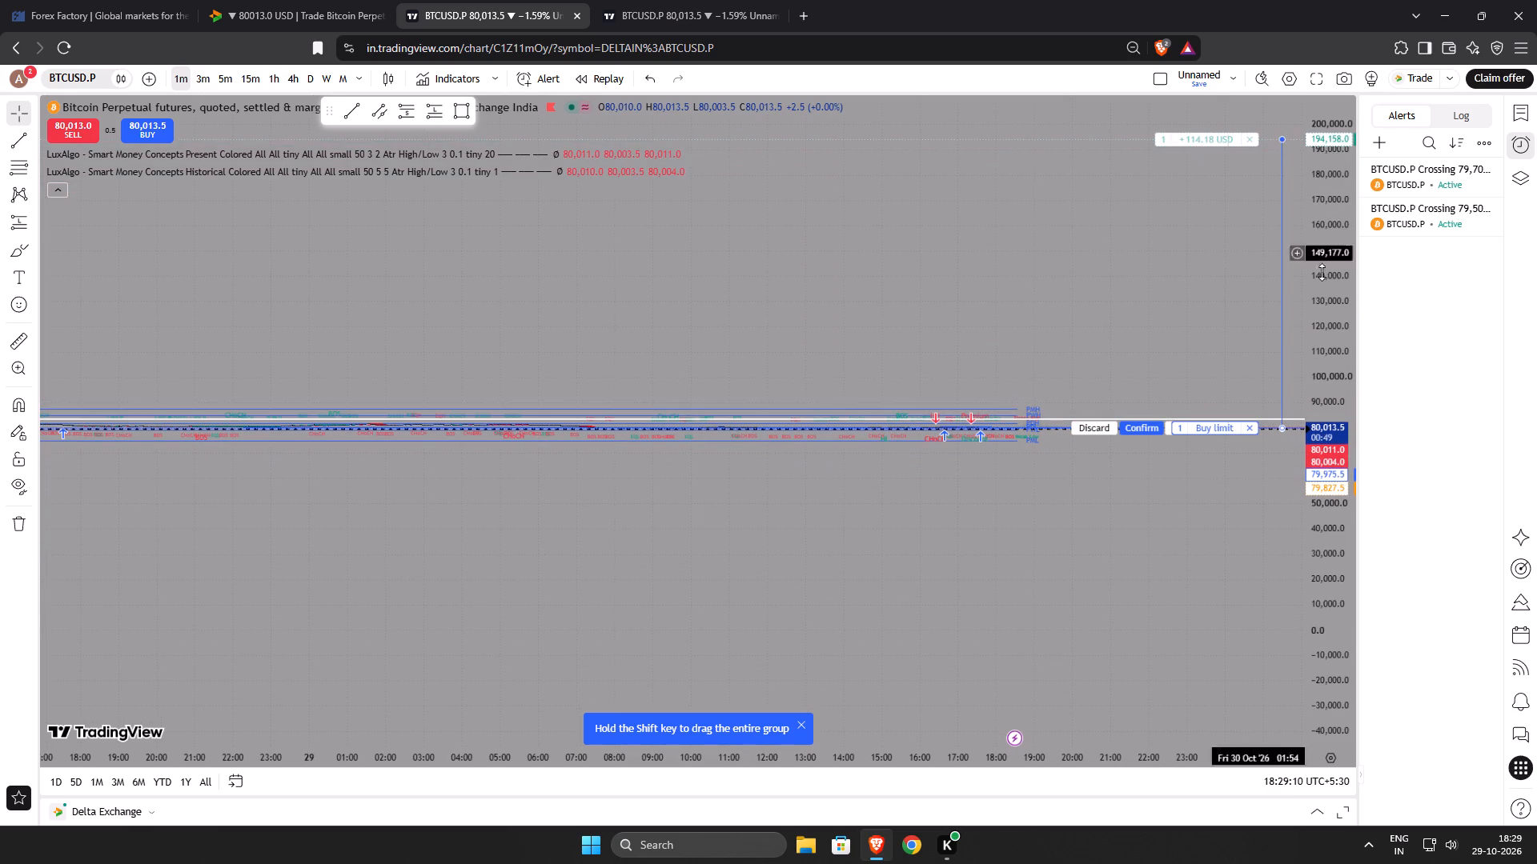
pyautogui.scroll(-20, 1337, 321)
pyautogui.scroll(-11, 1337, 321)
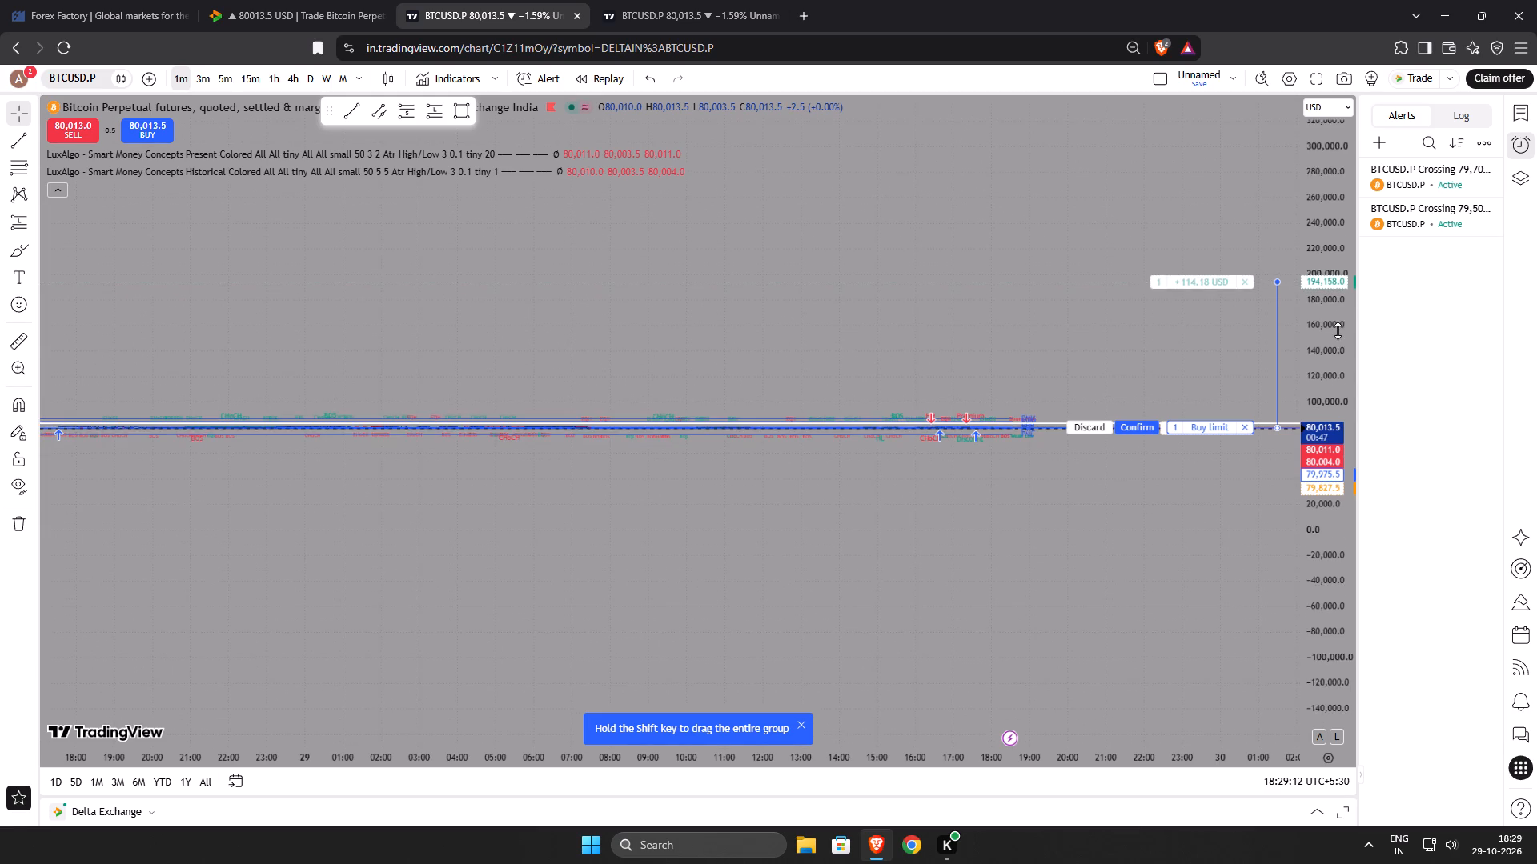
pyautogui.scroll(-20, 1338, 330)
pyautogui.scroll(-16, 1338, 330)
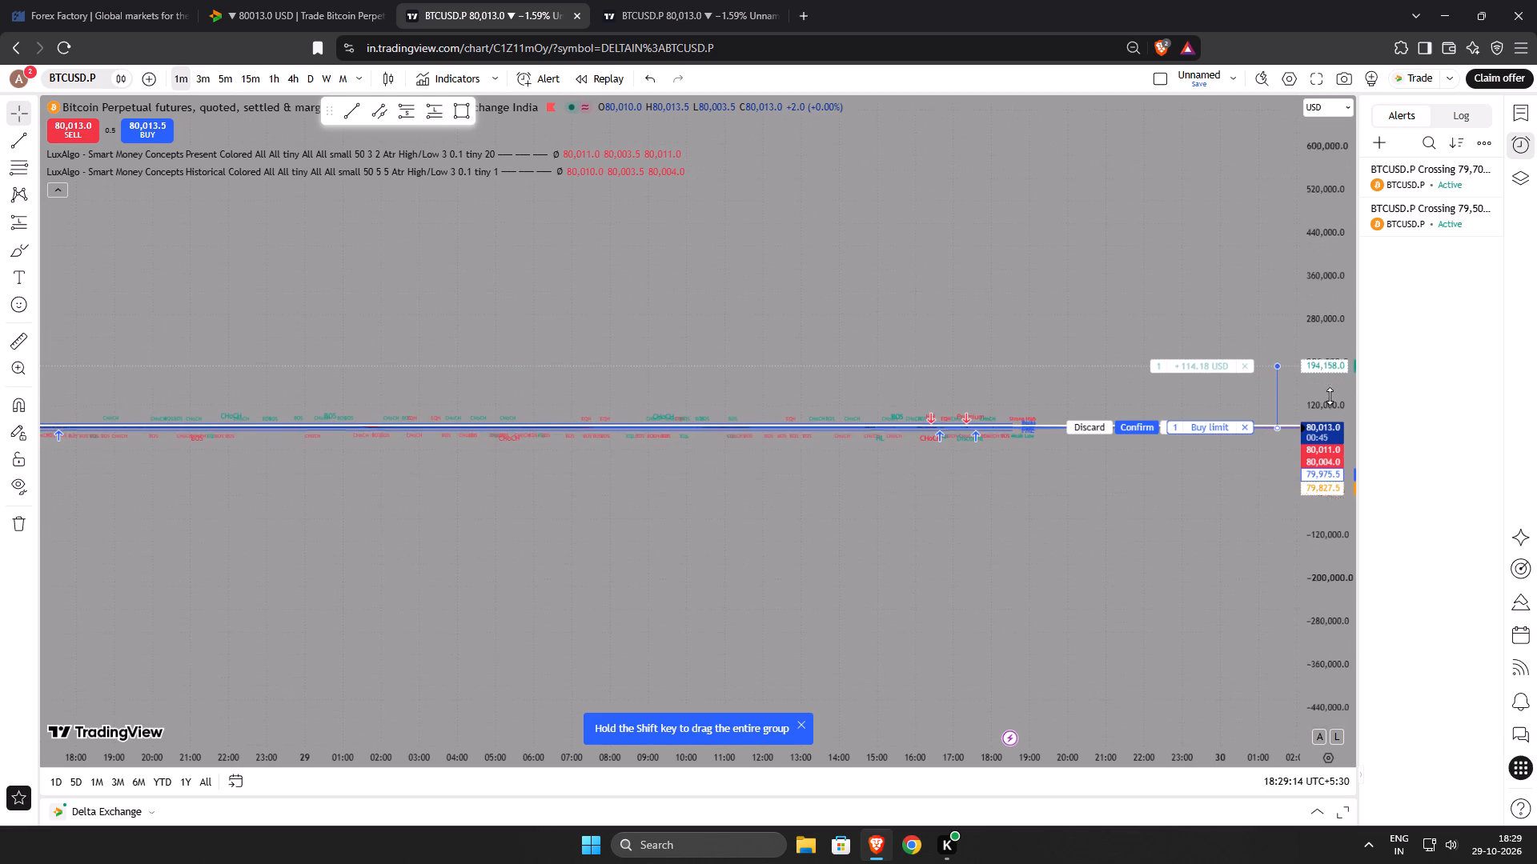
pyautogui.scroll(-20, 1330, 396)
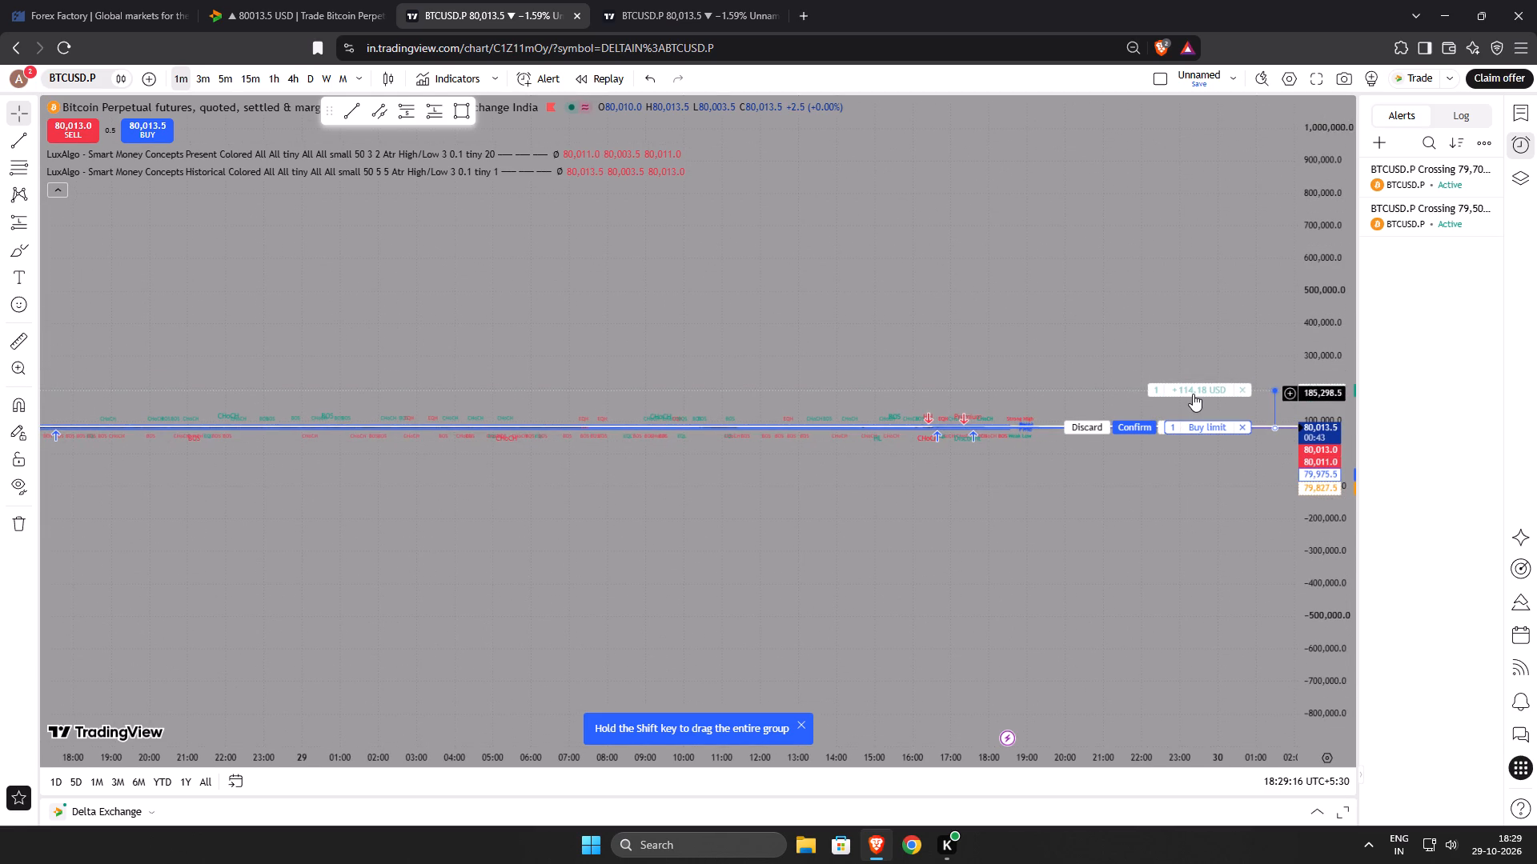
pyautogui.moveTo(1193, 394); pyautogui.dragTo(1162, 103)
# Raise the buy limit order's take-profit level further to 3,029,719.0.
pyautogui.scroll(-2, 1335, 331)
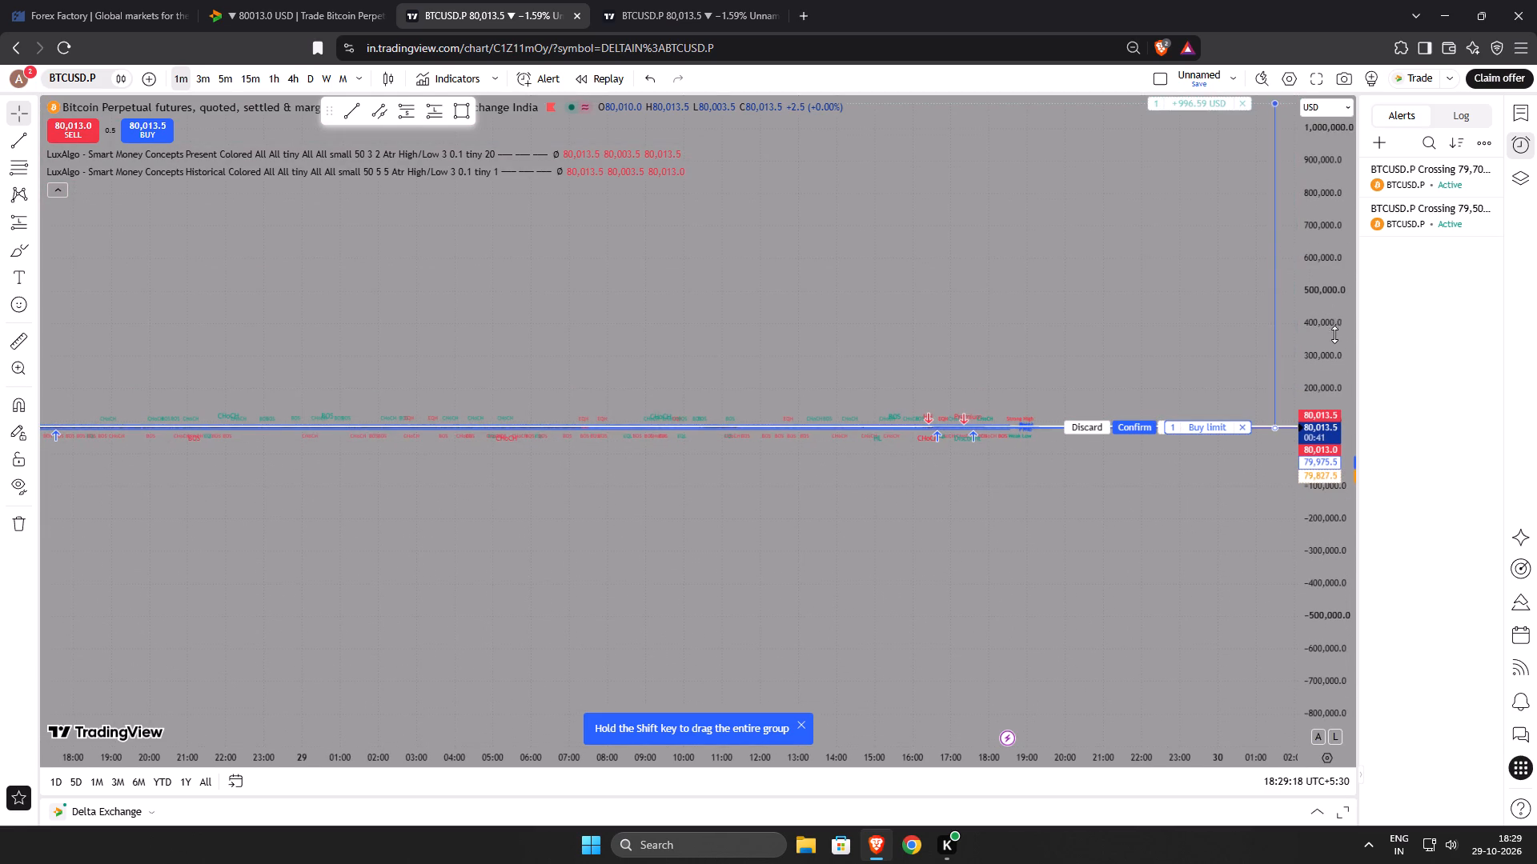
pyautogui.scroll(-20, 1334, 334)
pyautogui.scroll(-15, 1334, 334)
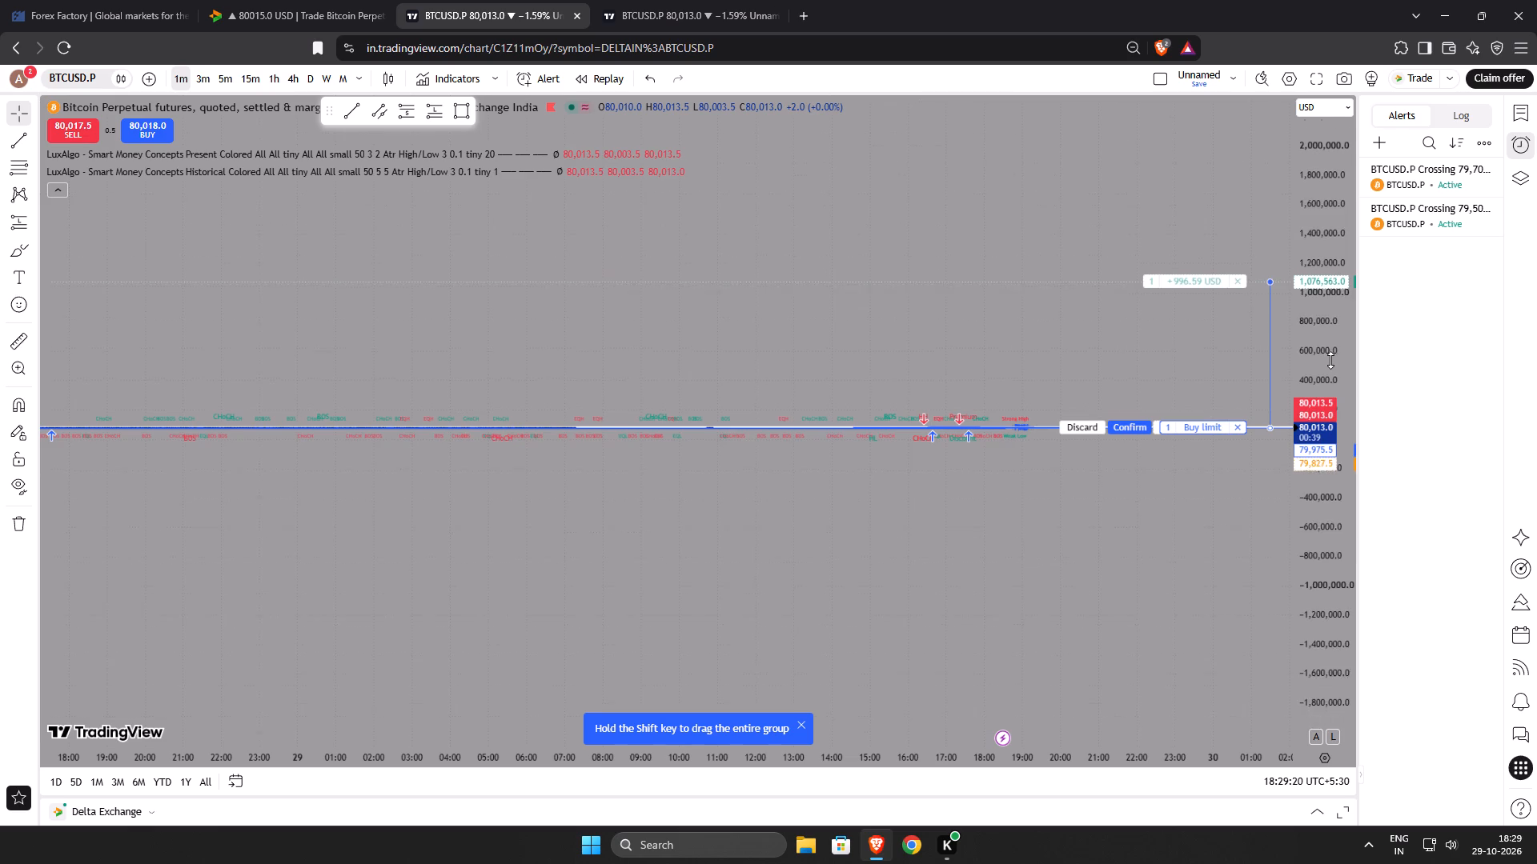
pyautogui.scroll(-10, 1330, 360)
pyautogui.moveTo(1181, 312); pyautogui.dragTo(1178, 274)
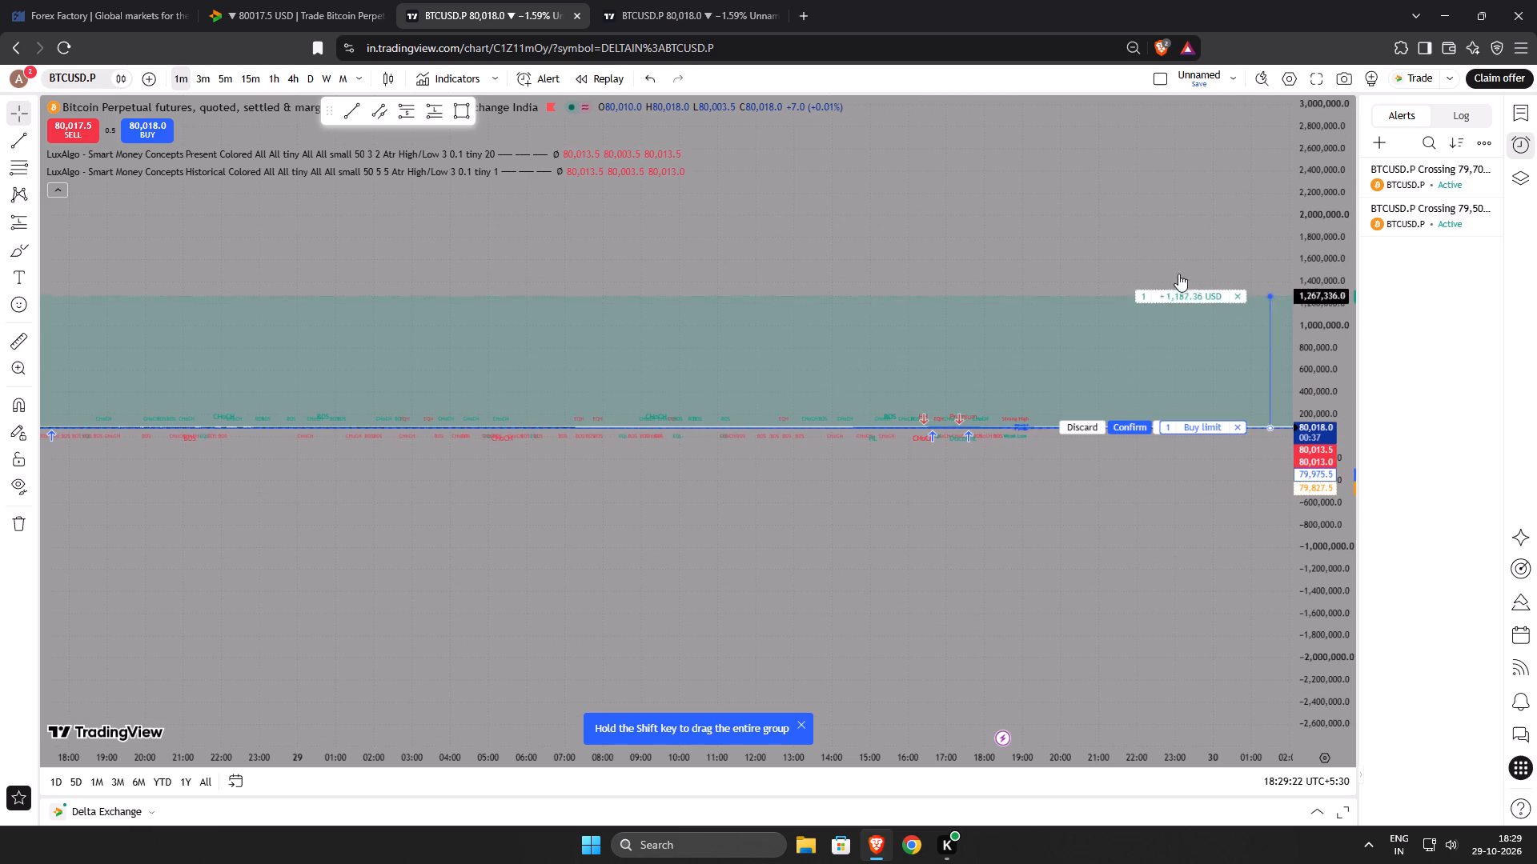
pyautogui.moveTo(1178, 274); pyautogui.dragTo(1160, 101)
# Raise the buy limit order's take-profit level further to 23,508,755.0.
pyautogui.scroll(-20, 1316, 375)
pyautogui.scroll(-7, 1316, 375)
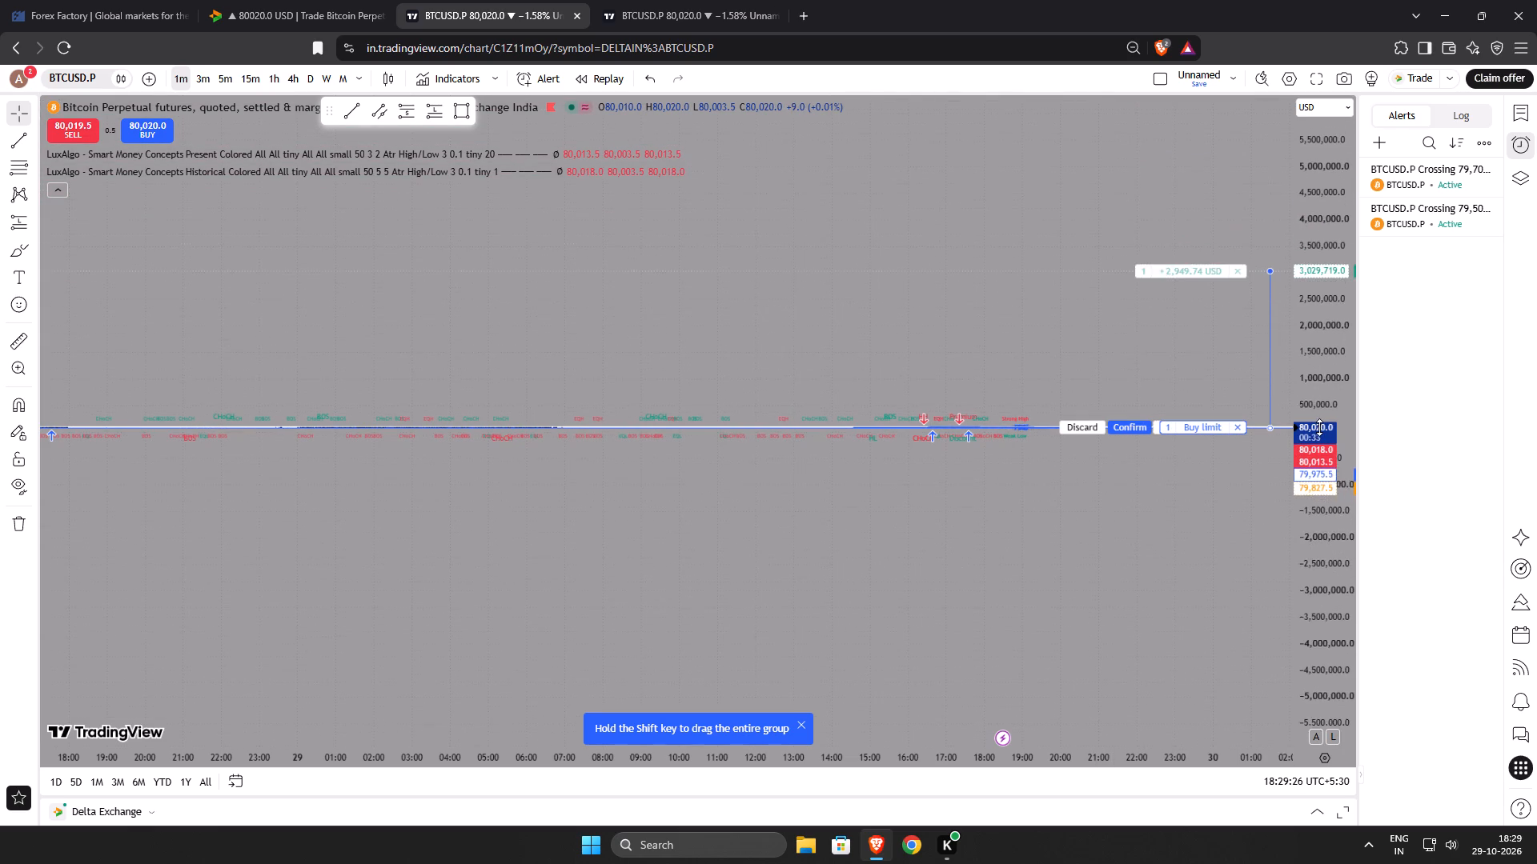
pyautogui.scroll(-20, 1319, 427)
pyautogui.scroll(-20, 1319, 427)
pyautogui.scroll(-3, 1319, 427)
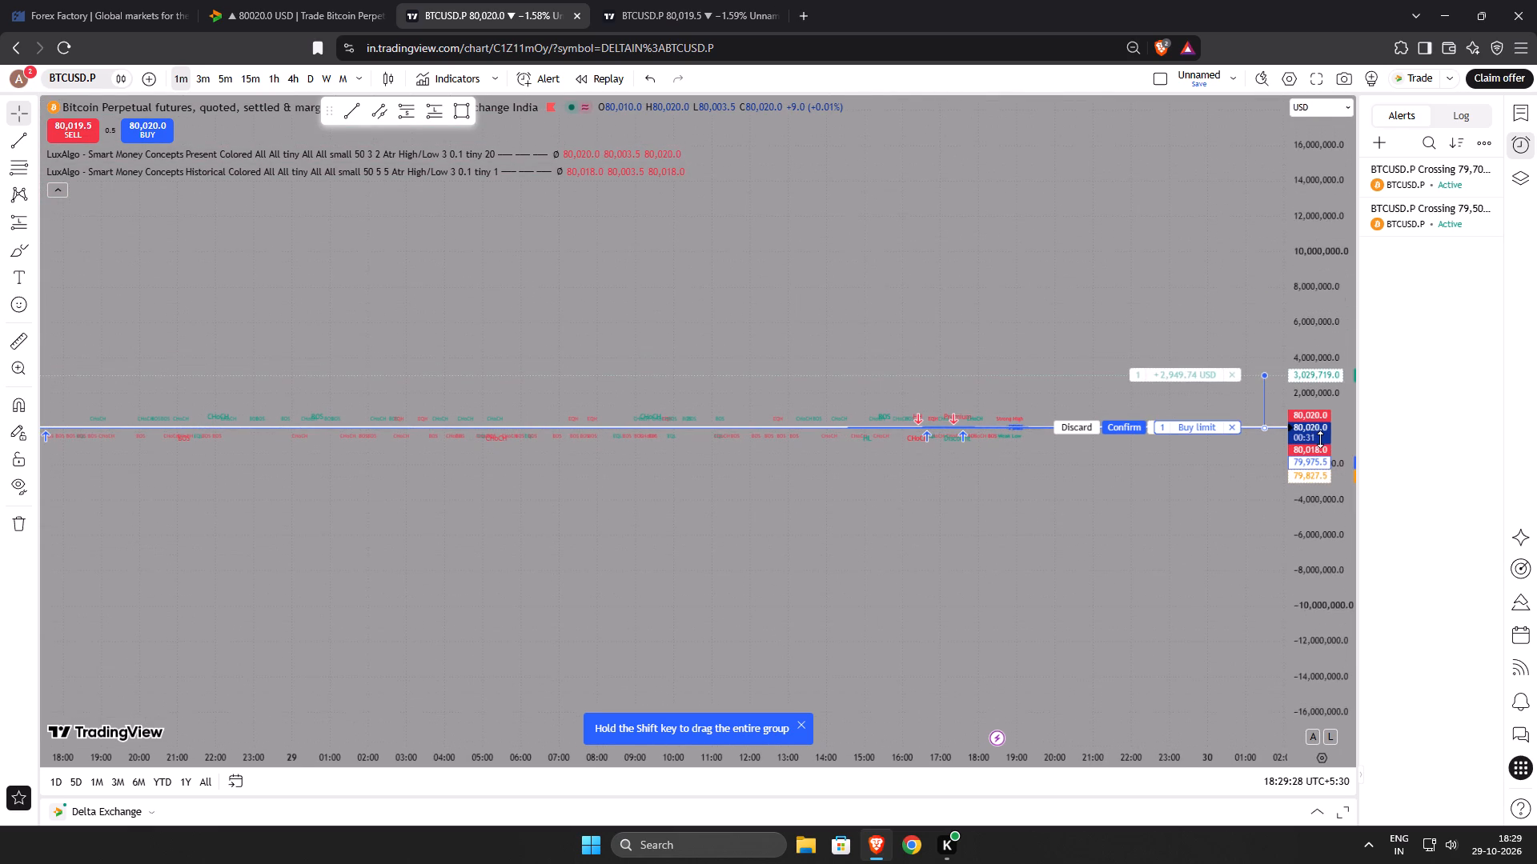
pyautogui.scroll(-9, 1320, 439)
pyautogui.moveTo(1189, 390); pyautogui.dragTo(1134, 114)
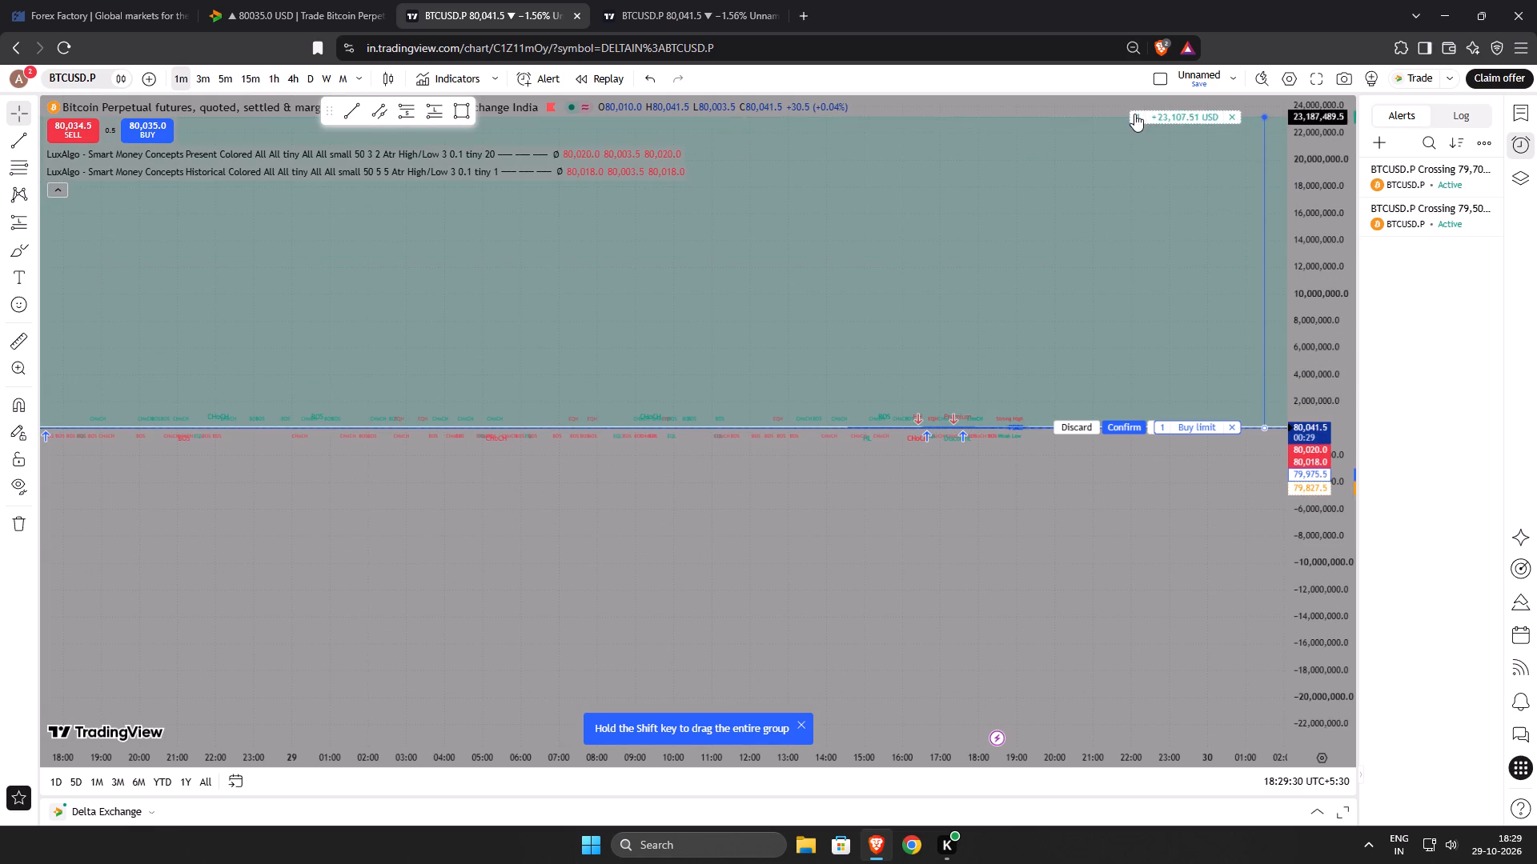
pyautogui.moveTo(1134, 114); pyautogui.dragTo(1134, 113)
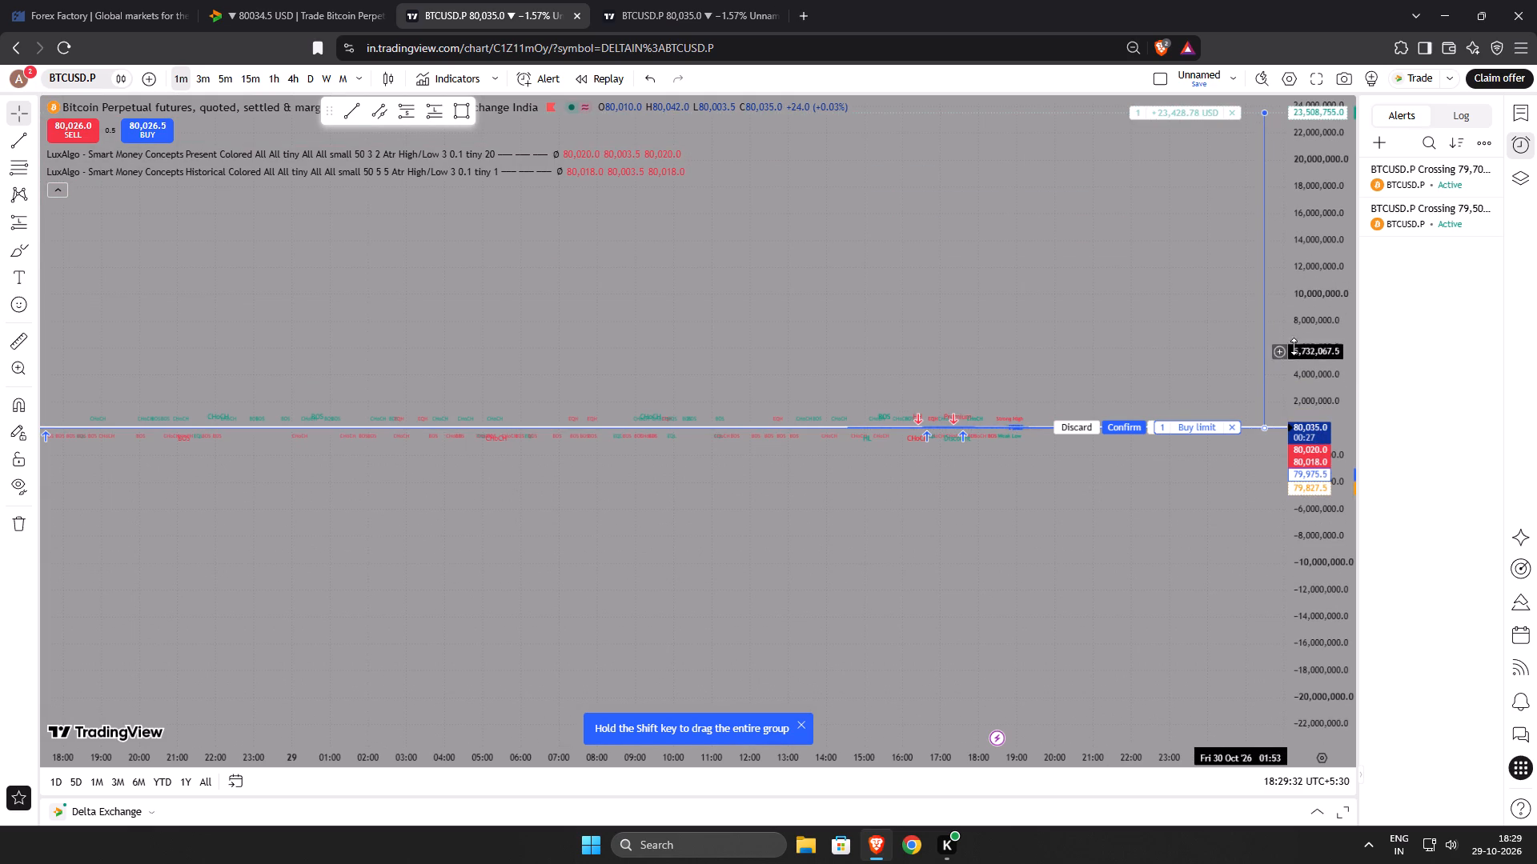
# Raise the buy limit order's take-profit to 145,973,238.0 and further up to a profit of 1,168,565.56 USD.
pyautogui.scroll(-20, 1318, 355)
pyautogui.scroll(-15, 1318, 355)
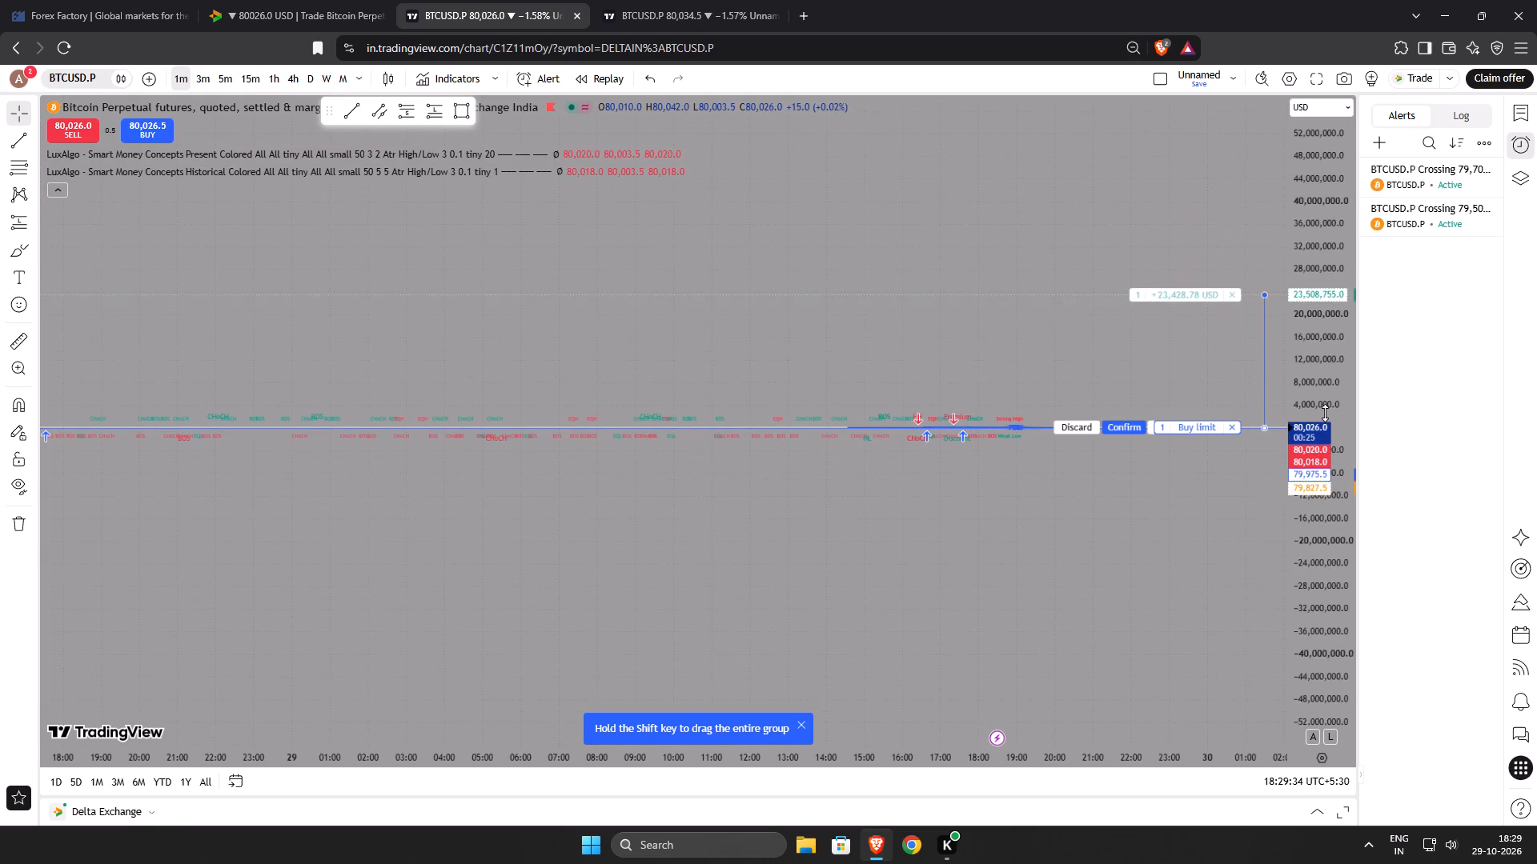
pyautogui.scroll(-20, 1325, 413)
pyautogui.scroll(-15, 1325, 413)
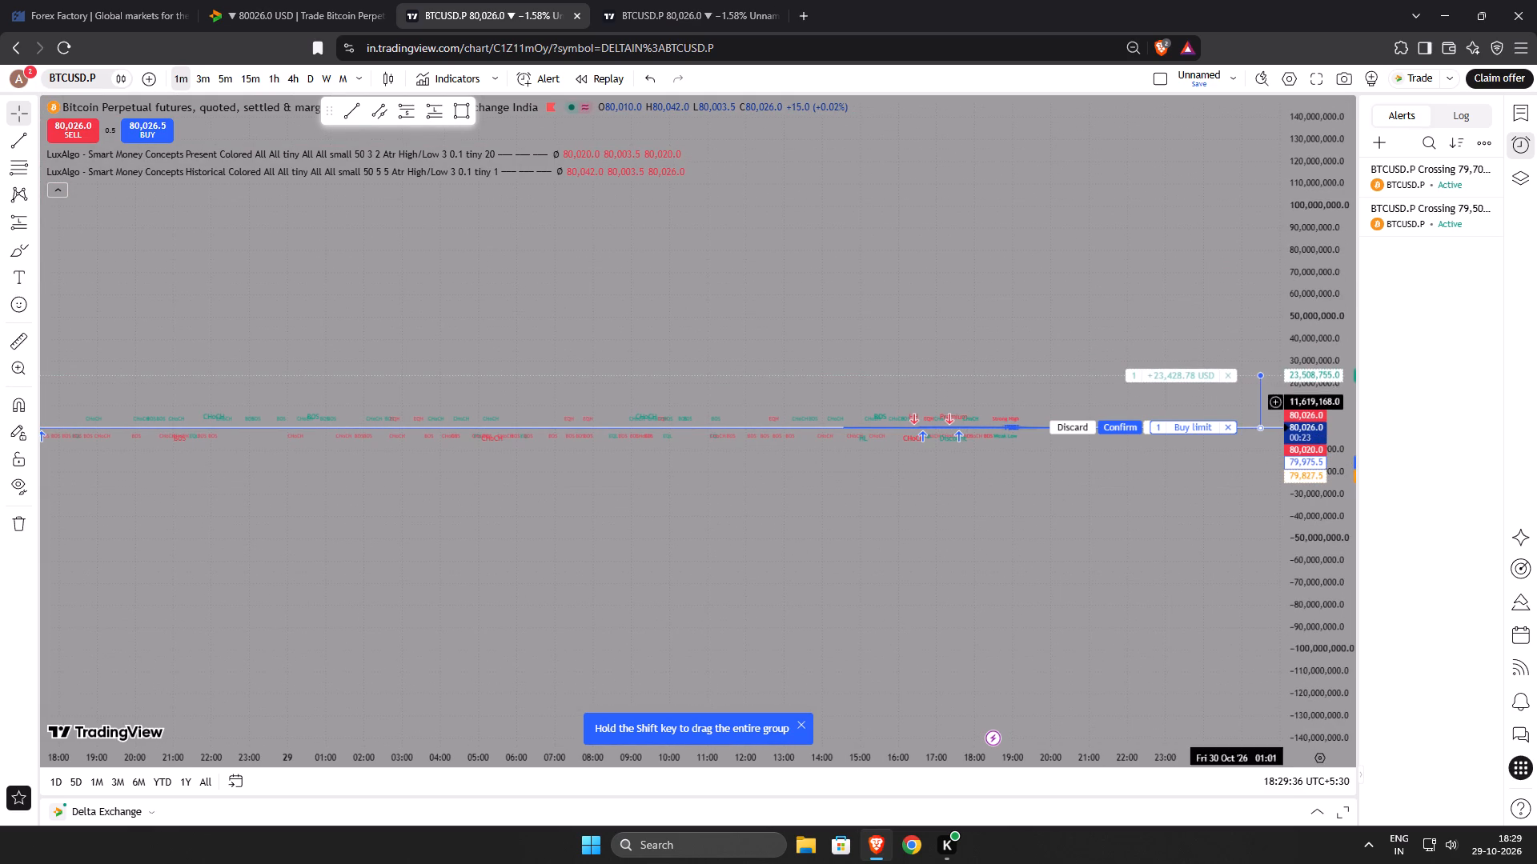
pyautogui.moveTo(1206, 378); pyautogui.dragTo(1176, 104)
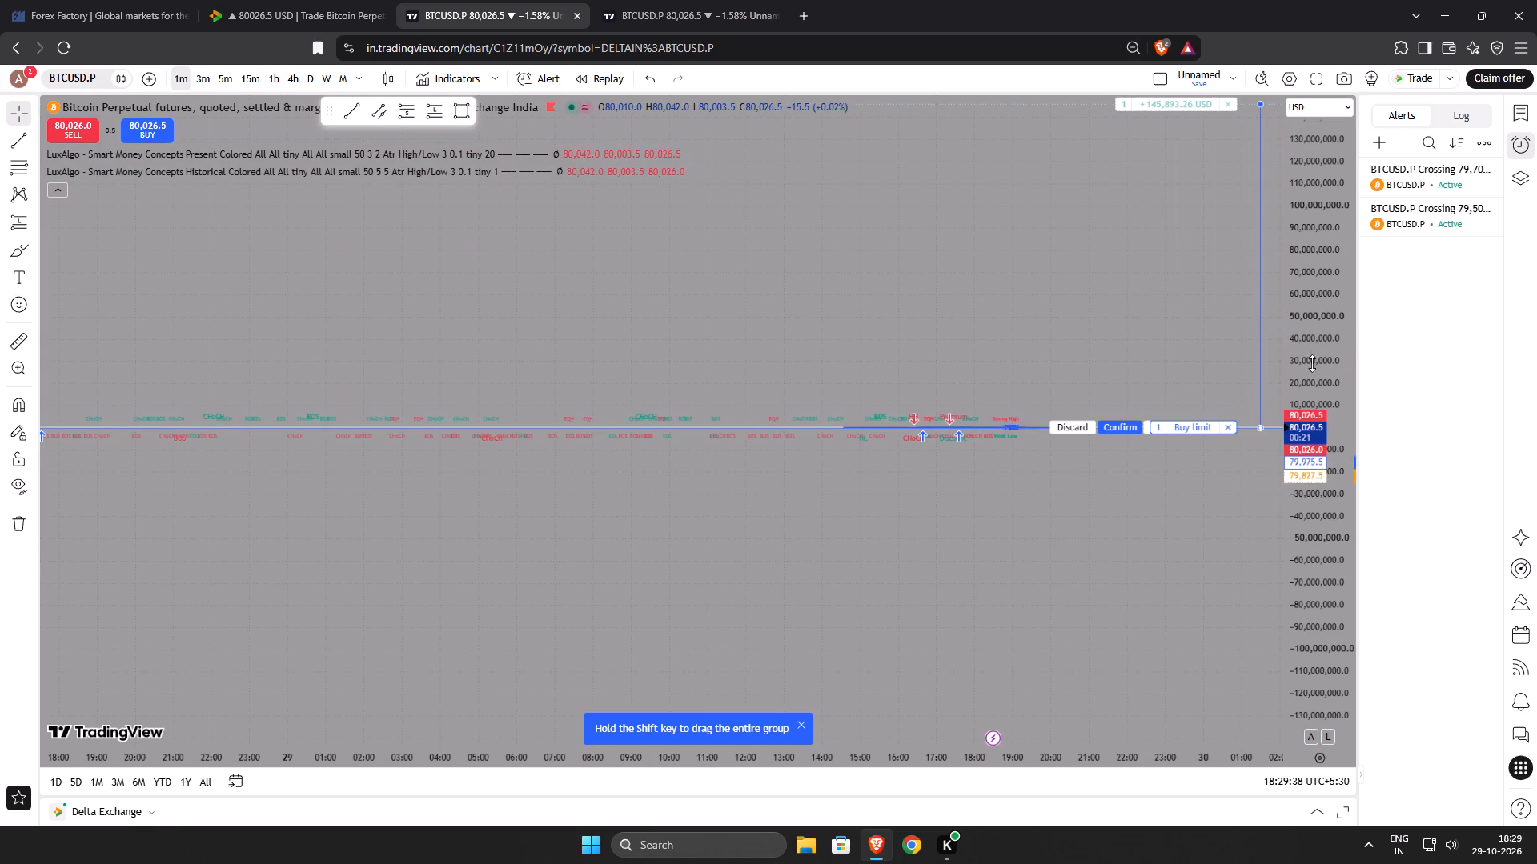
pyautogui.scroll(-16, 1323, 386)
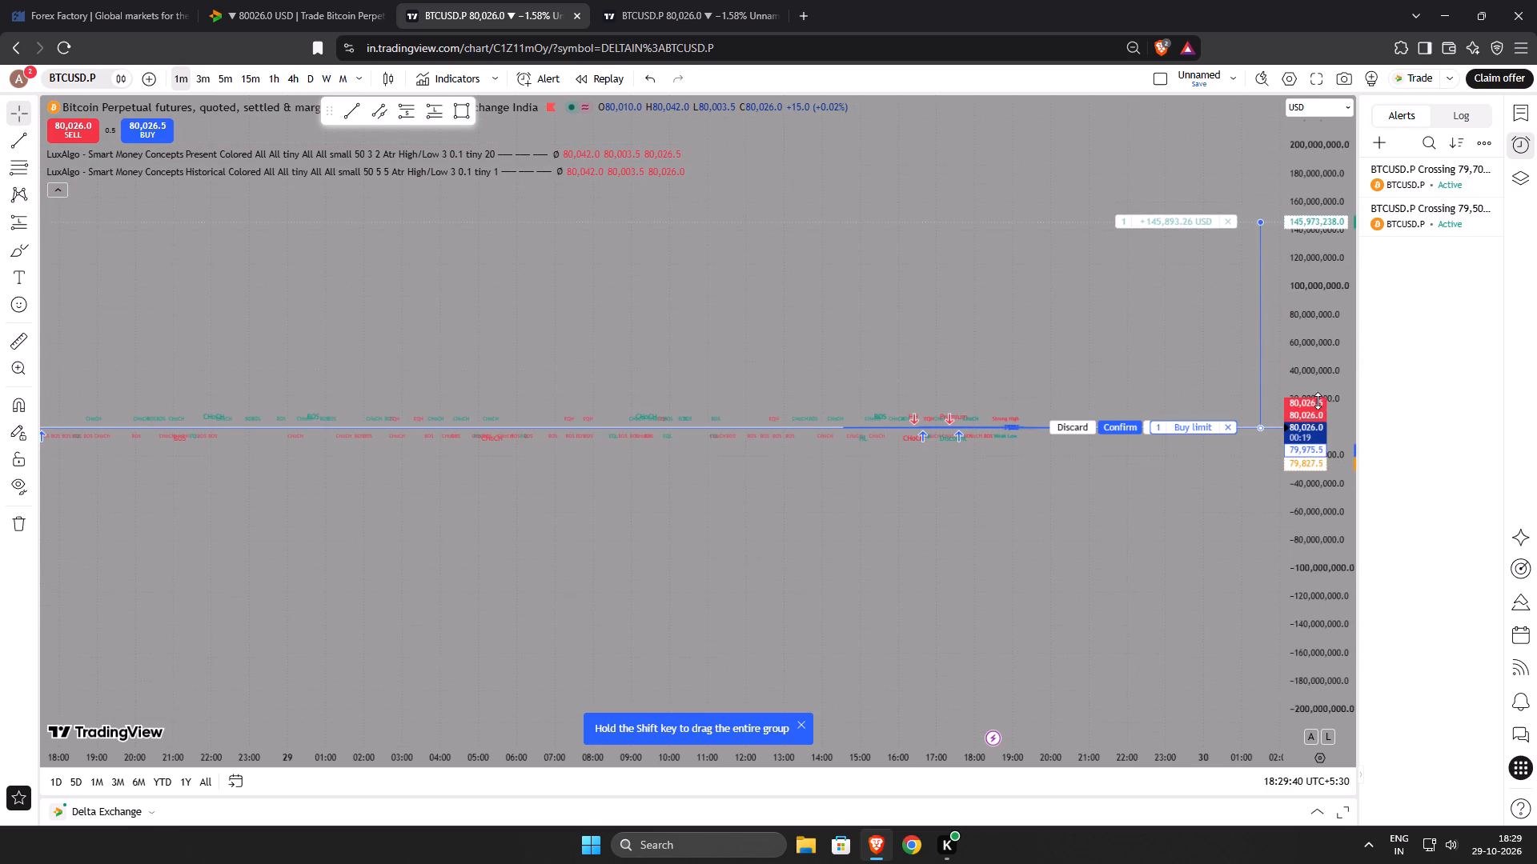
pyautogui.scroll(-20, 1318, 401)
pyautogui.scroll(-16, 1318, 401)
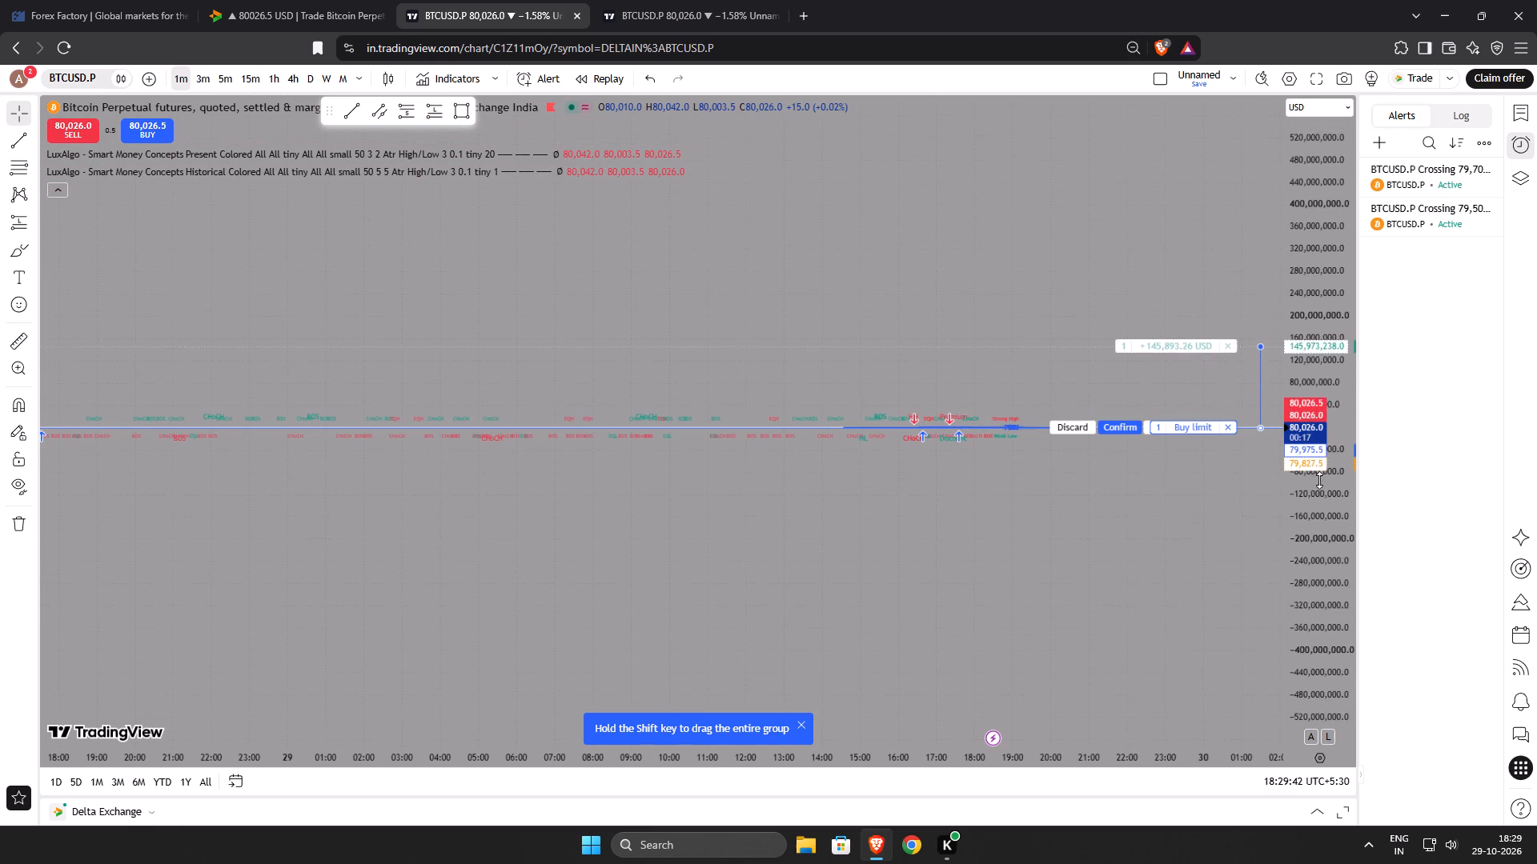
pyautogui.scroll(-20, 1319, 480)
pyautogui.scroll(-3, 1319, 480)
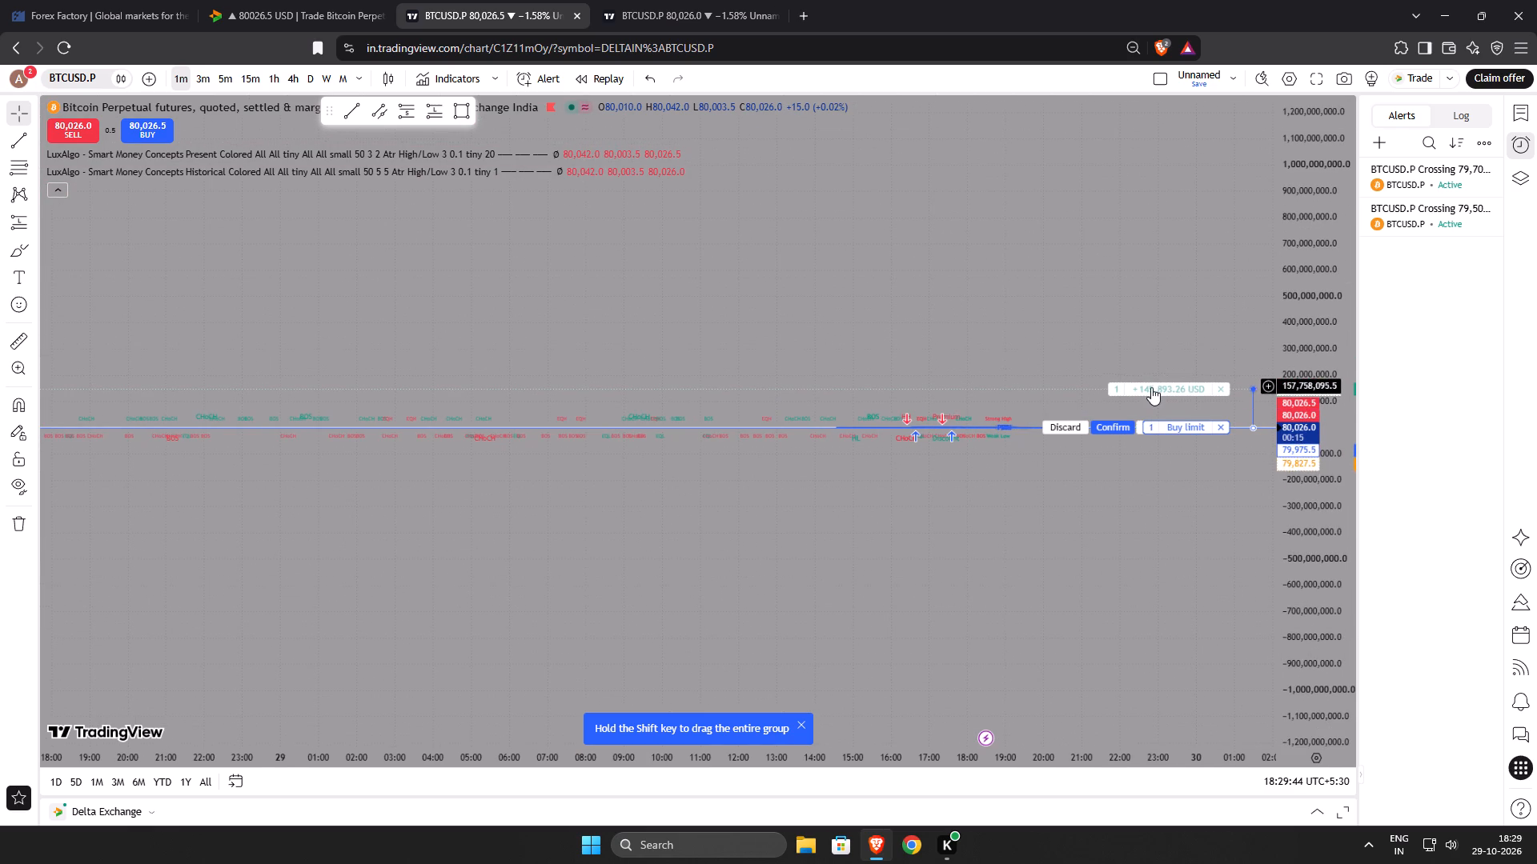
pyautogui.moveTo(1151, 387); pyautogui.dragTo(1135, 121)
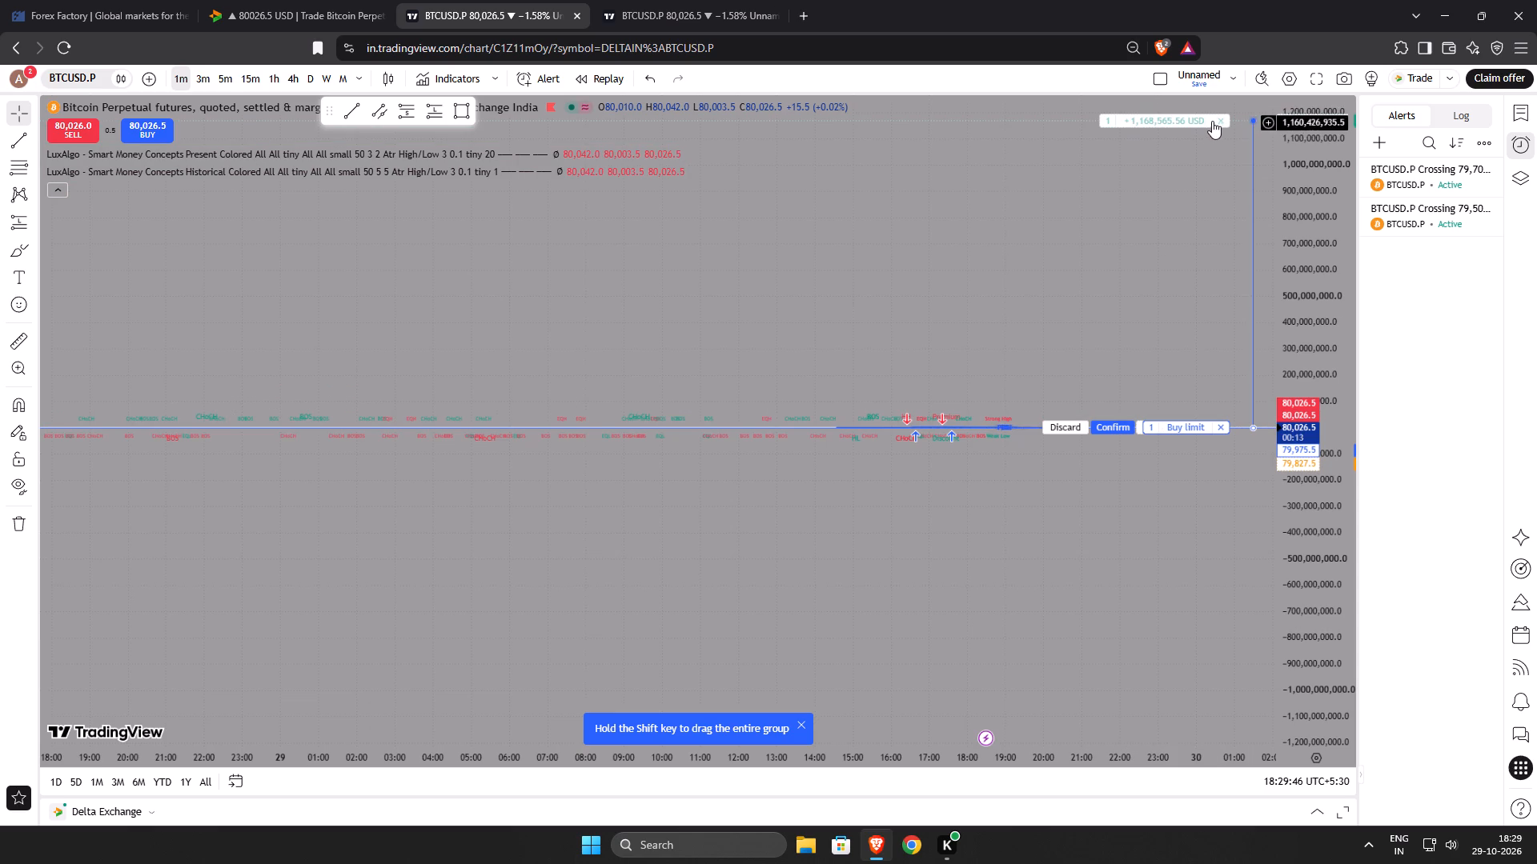
# Remove the extreme take-profit level and discard all unconfirmed changes to the buy limit order.
pyautogui.click(1221, 120)
pyautogui.rightClick(1123, 189)
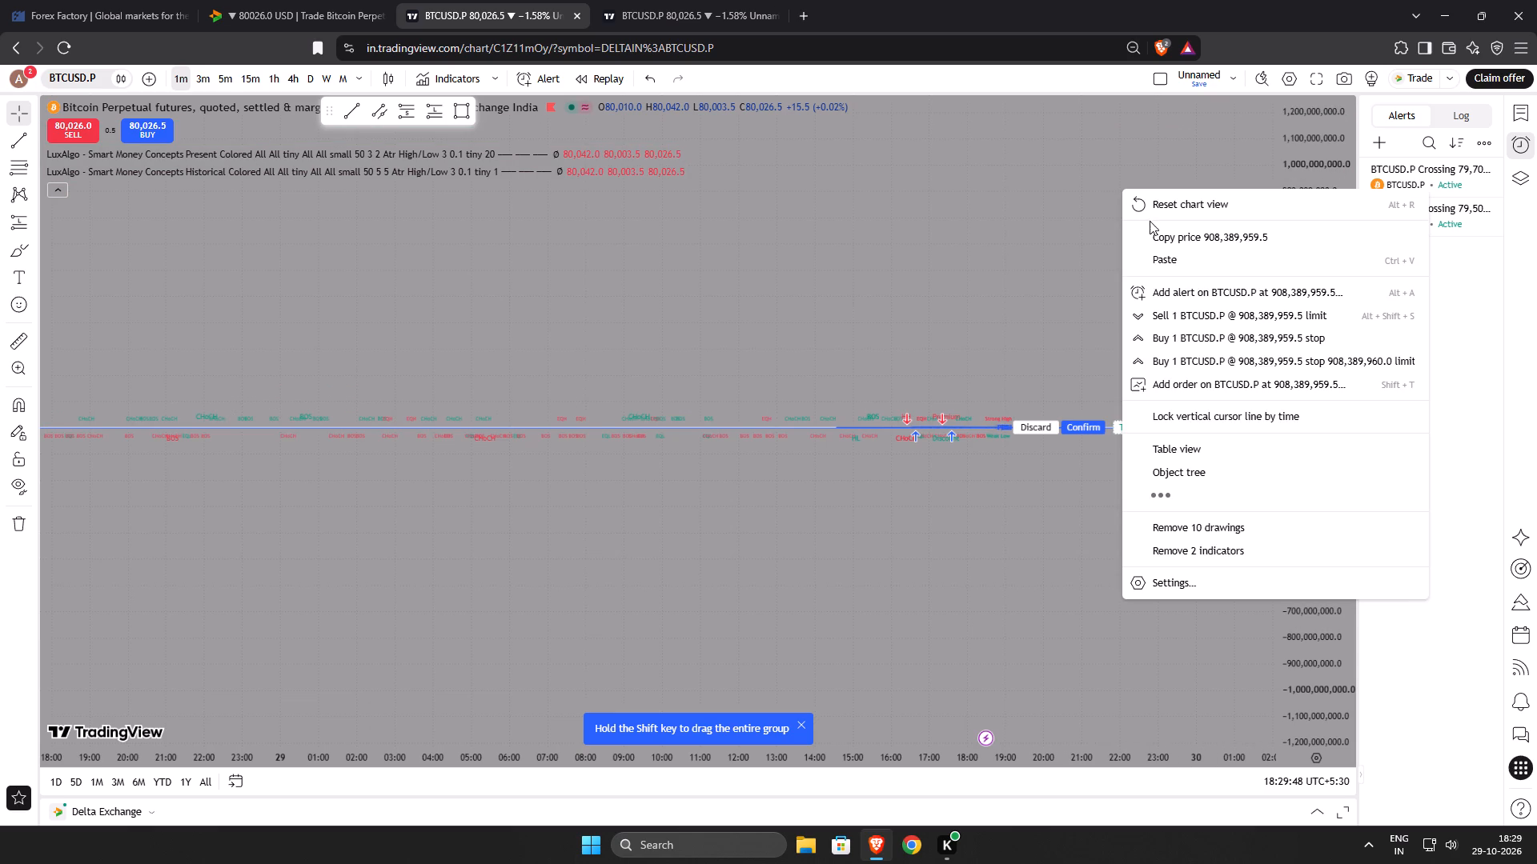
pyautogui.click(1045, 430)
# Reset the chart view and examine recent price action around the buy limit order and the descending trend line.
pyautogui.rightClick(1058, 240)
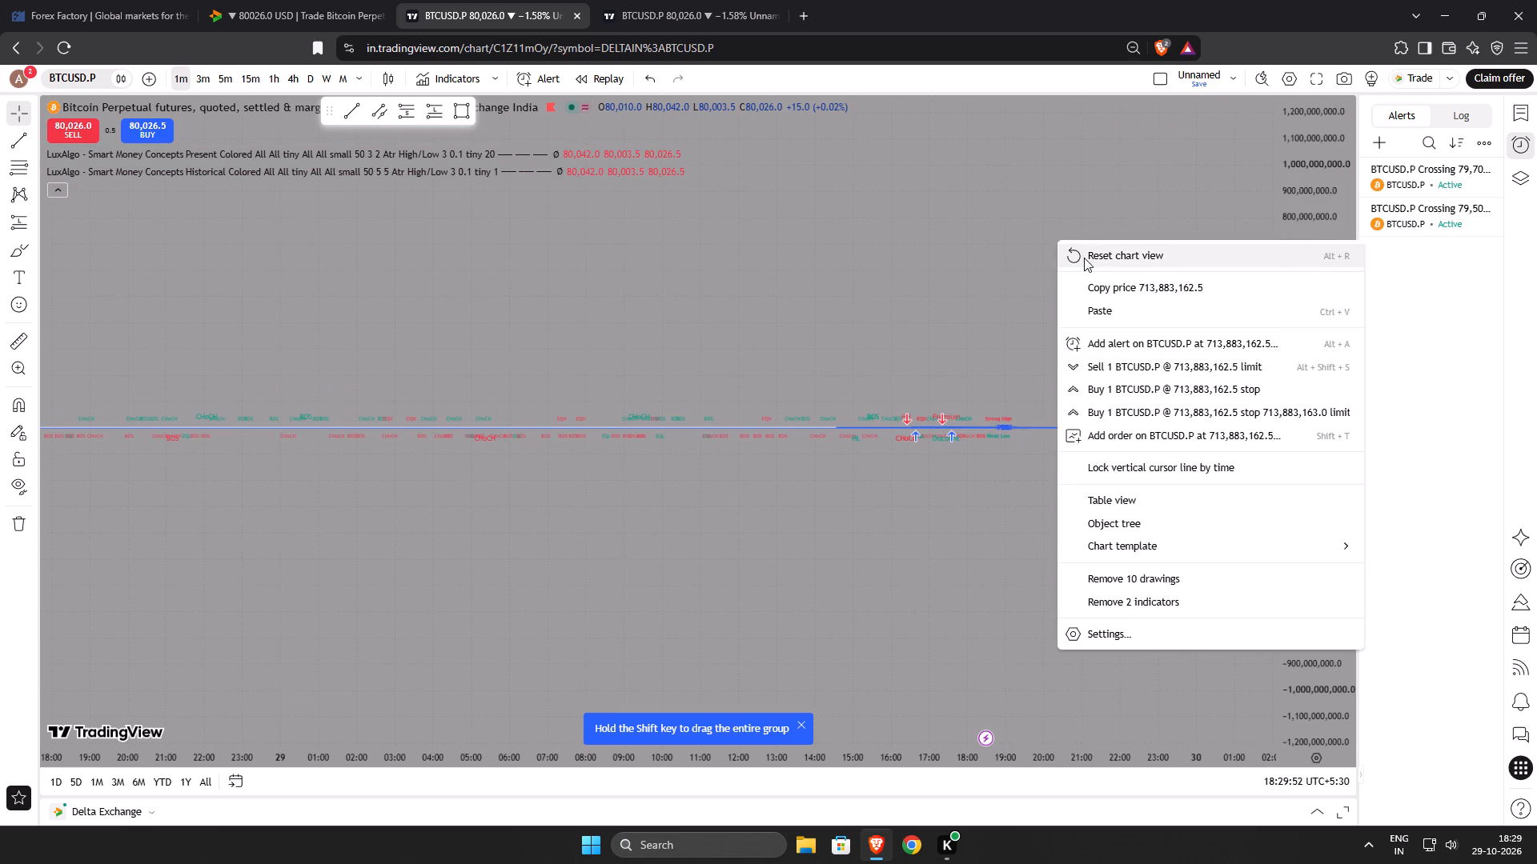
pyautogui.click(1084, 258)
pyautogui.scroll(-8, 1334, 553)
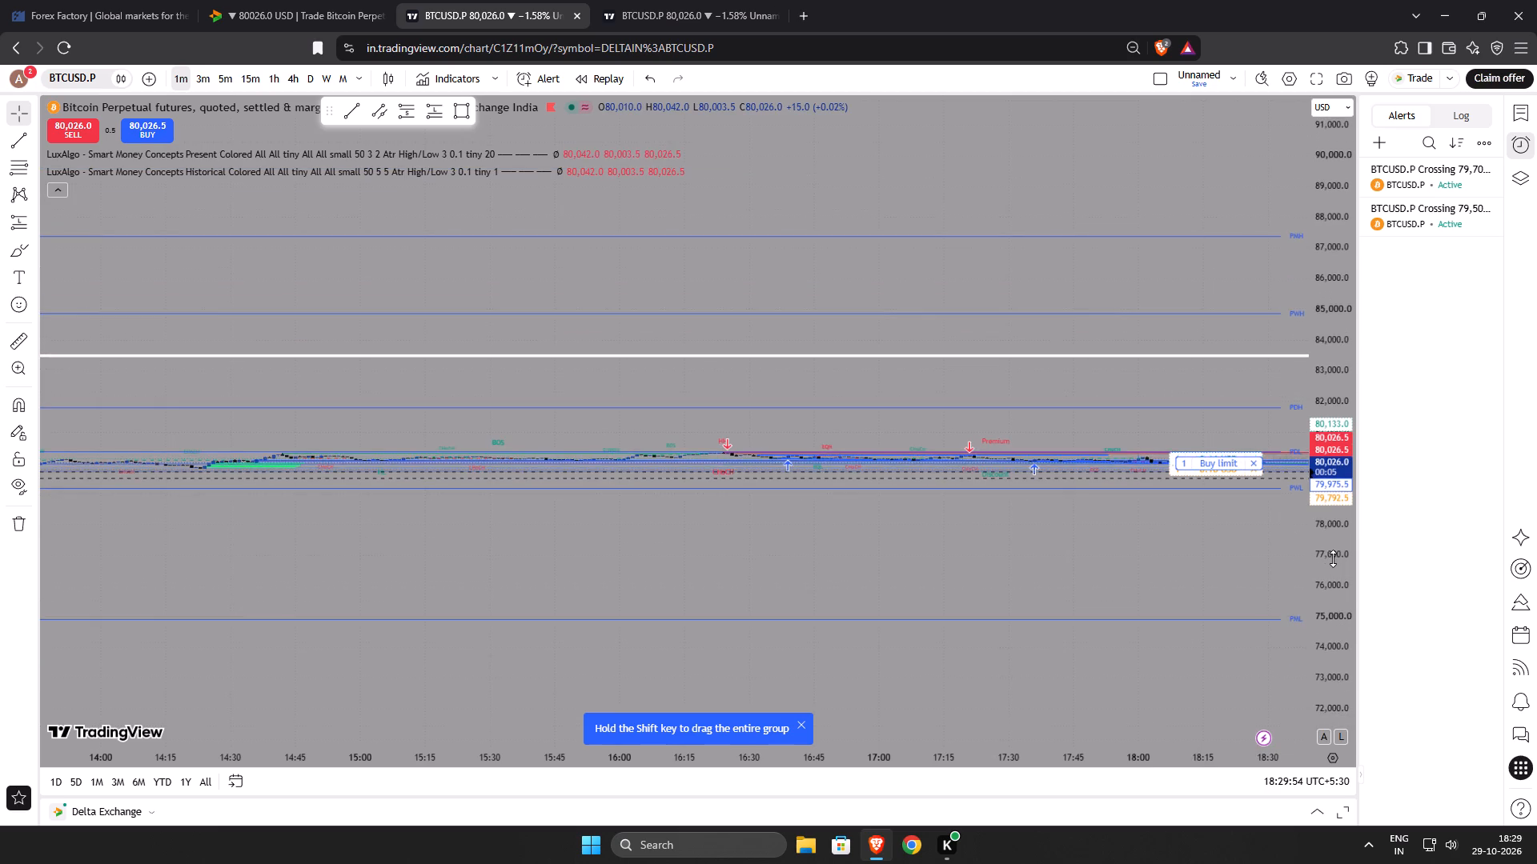
pyautogui.scroll(20, 1333, 558)
pyautogui.scroll(20, 1333, 558)
pyautogui.scroll(7, 1333, 558)
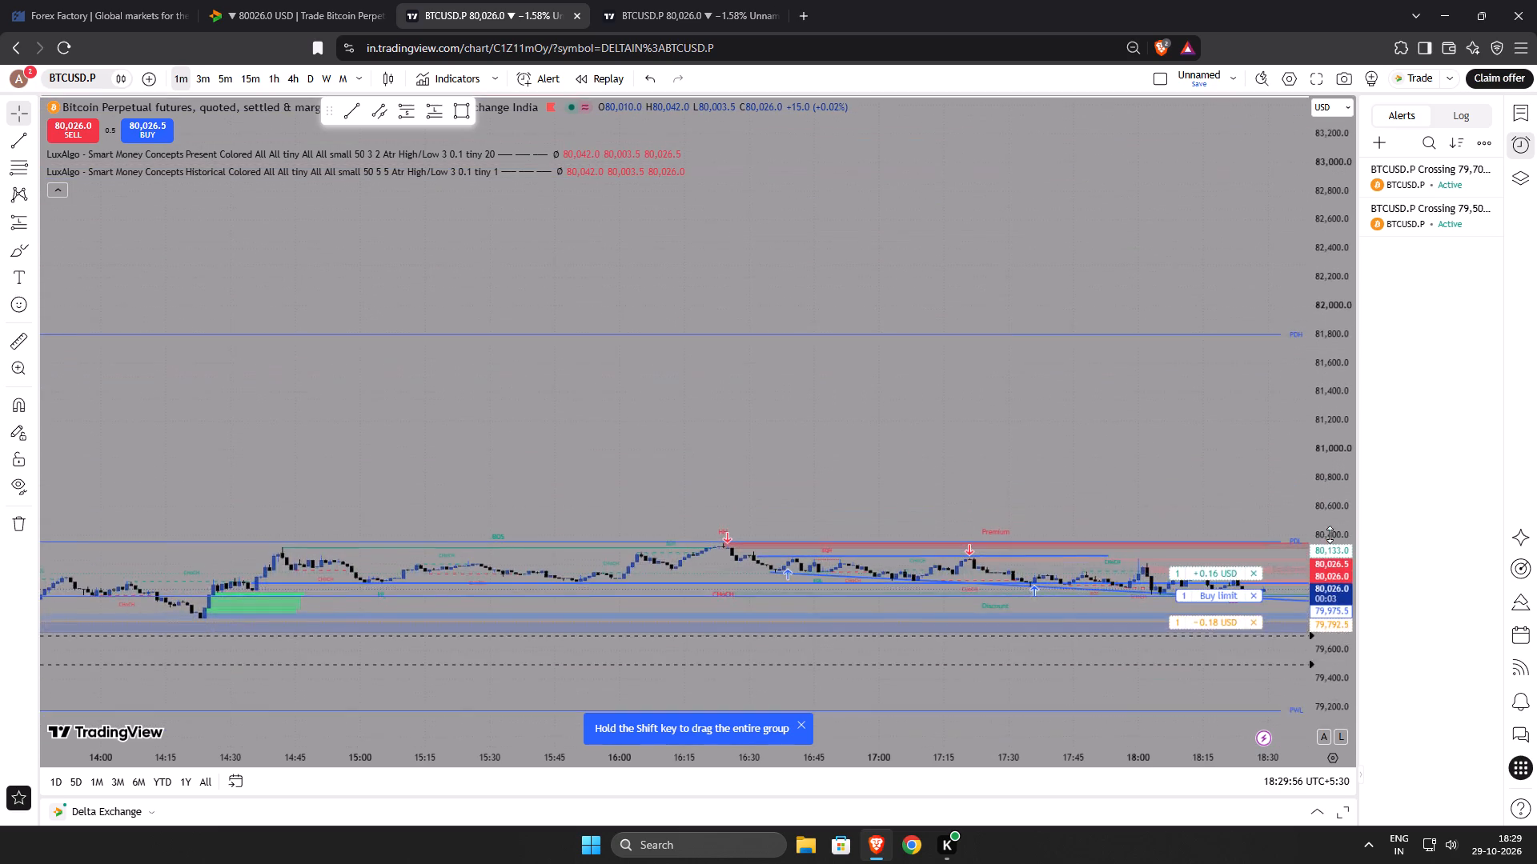
pyautogui.scroll(20, 1330, 534)
pyautogui.moveTo(1108, 562); pyautogui.dragTo(1134, 270)
pyautogui.scroll(3, 1336, 425)
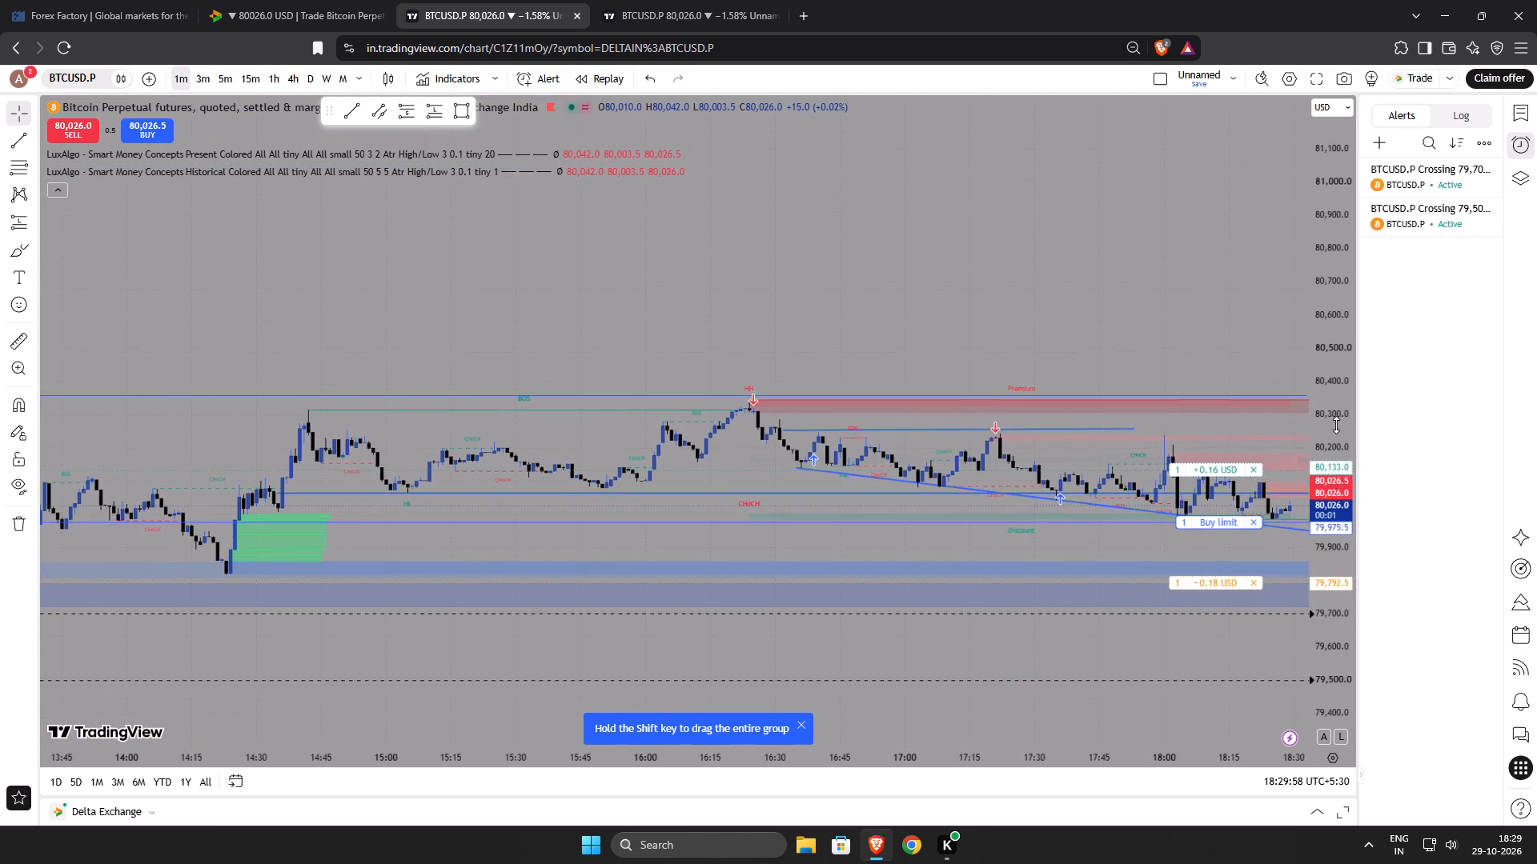
pyautogui.scroll(20, 1336, 425)
pyautogui.scroll(20, 1336, 425)
pyautogui.scroll(9, 1336, 425)
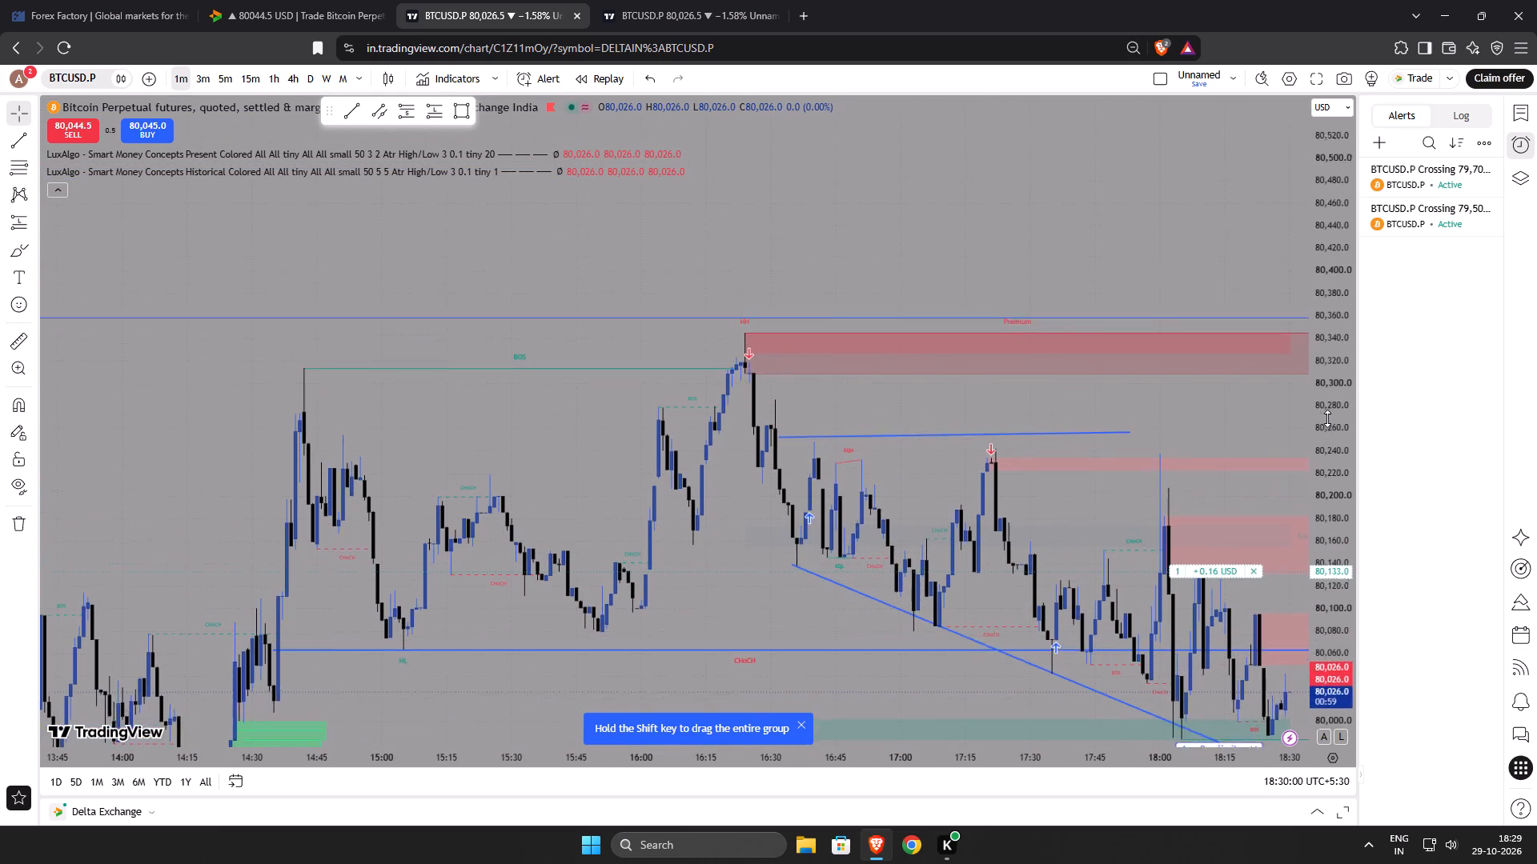
pyautogui.scroll(1, 1327, 418)
pyautogui.moveTo(1062, 418); pyautogui.dragTo(914, 111)
pyautogui.scroll(4, 1341, 409)
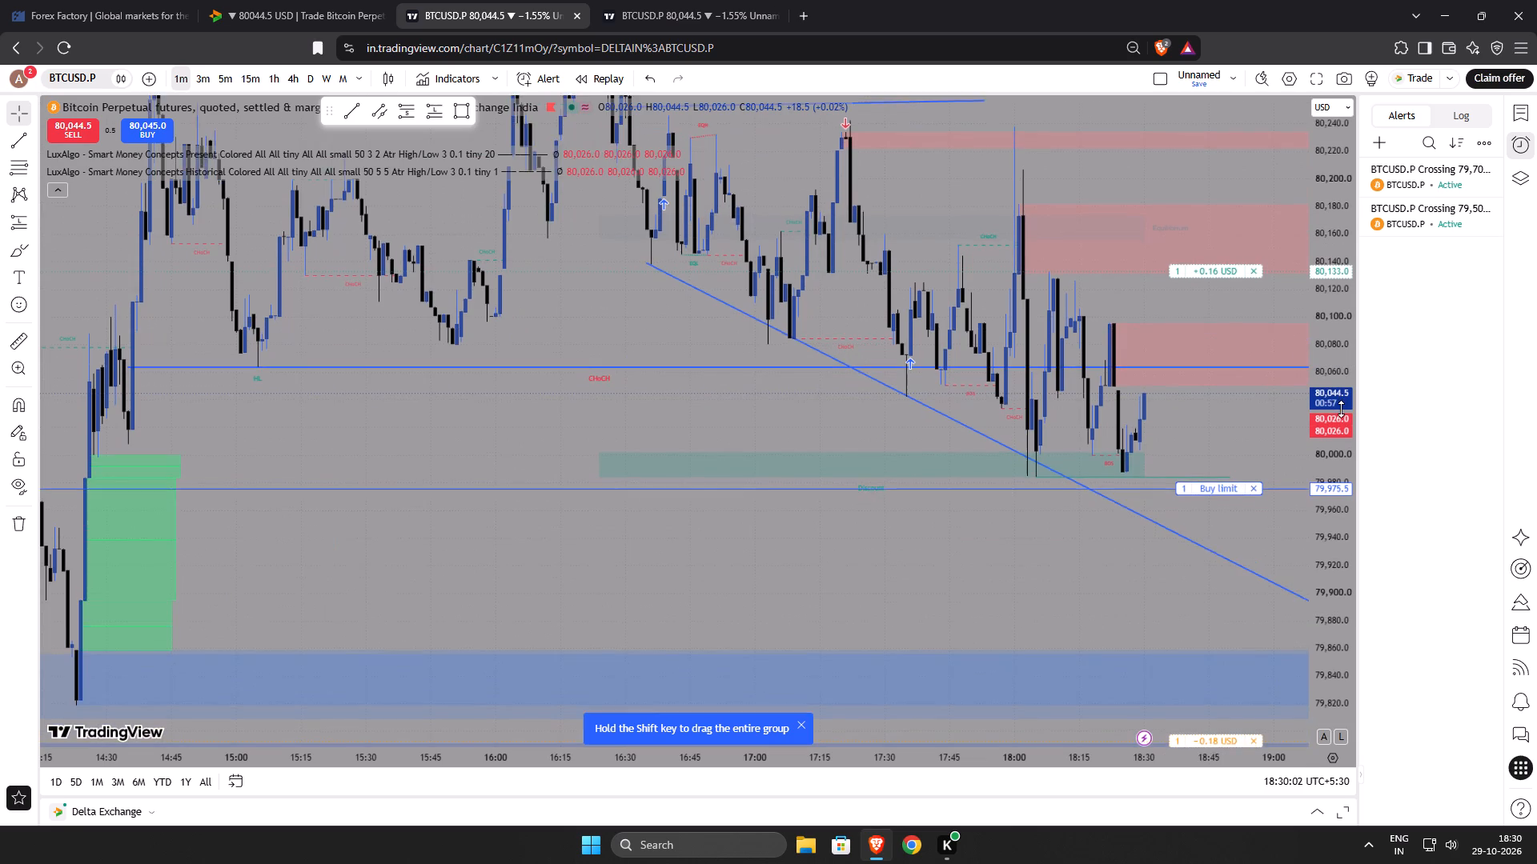
pyautogui.scroll(20, 1341, 409)
pyautogui.scroll(2, 1341, 409)
pyautogui.moveTo(1030, 711); pyautogui.dragTo(1009, 713)
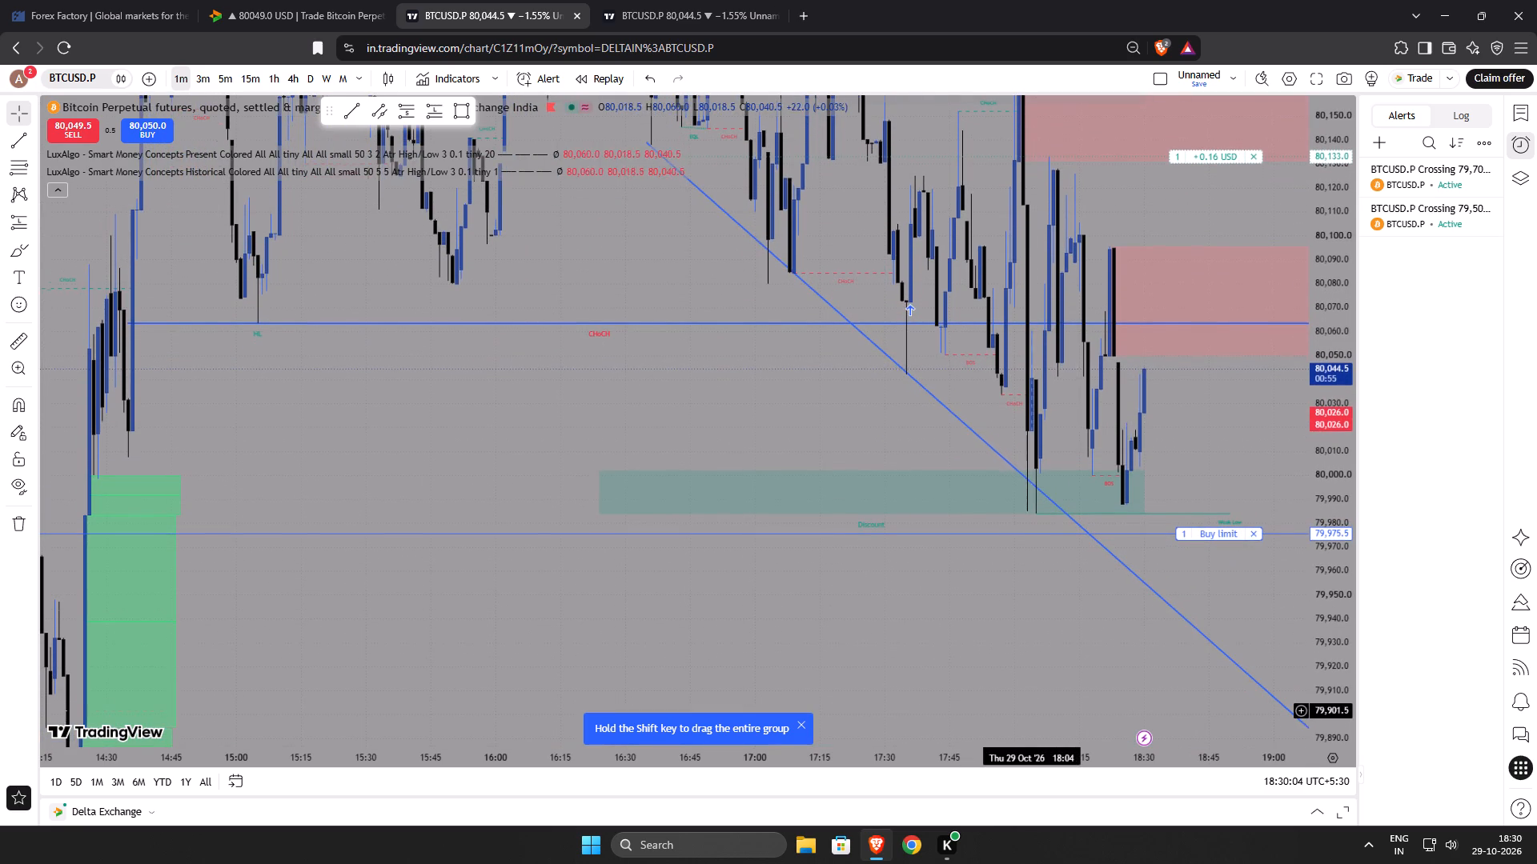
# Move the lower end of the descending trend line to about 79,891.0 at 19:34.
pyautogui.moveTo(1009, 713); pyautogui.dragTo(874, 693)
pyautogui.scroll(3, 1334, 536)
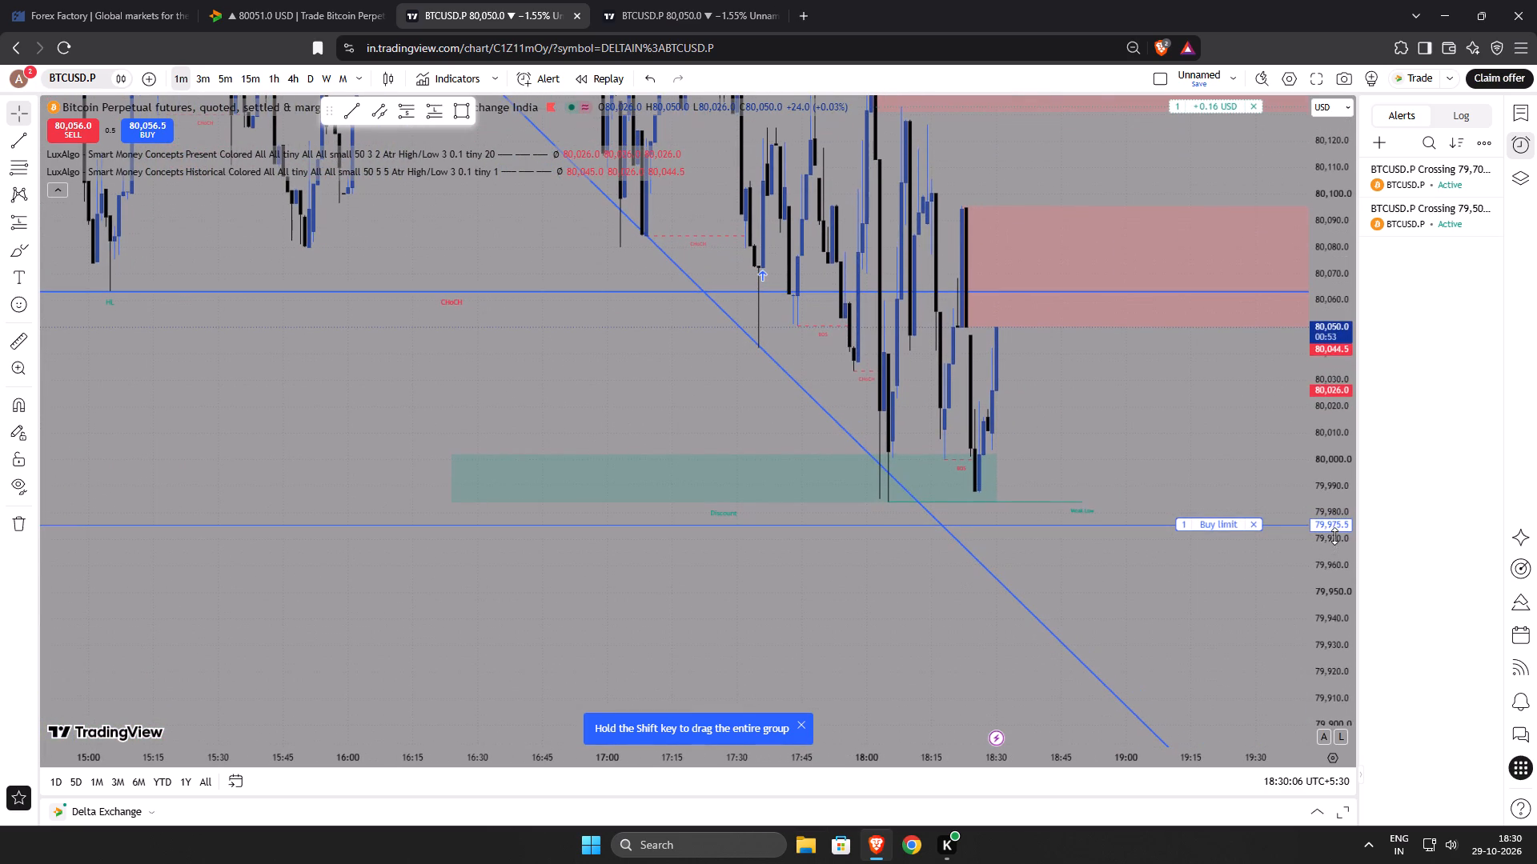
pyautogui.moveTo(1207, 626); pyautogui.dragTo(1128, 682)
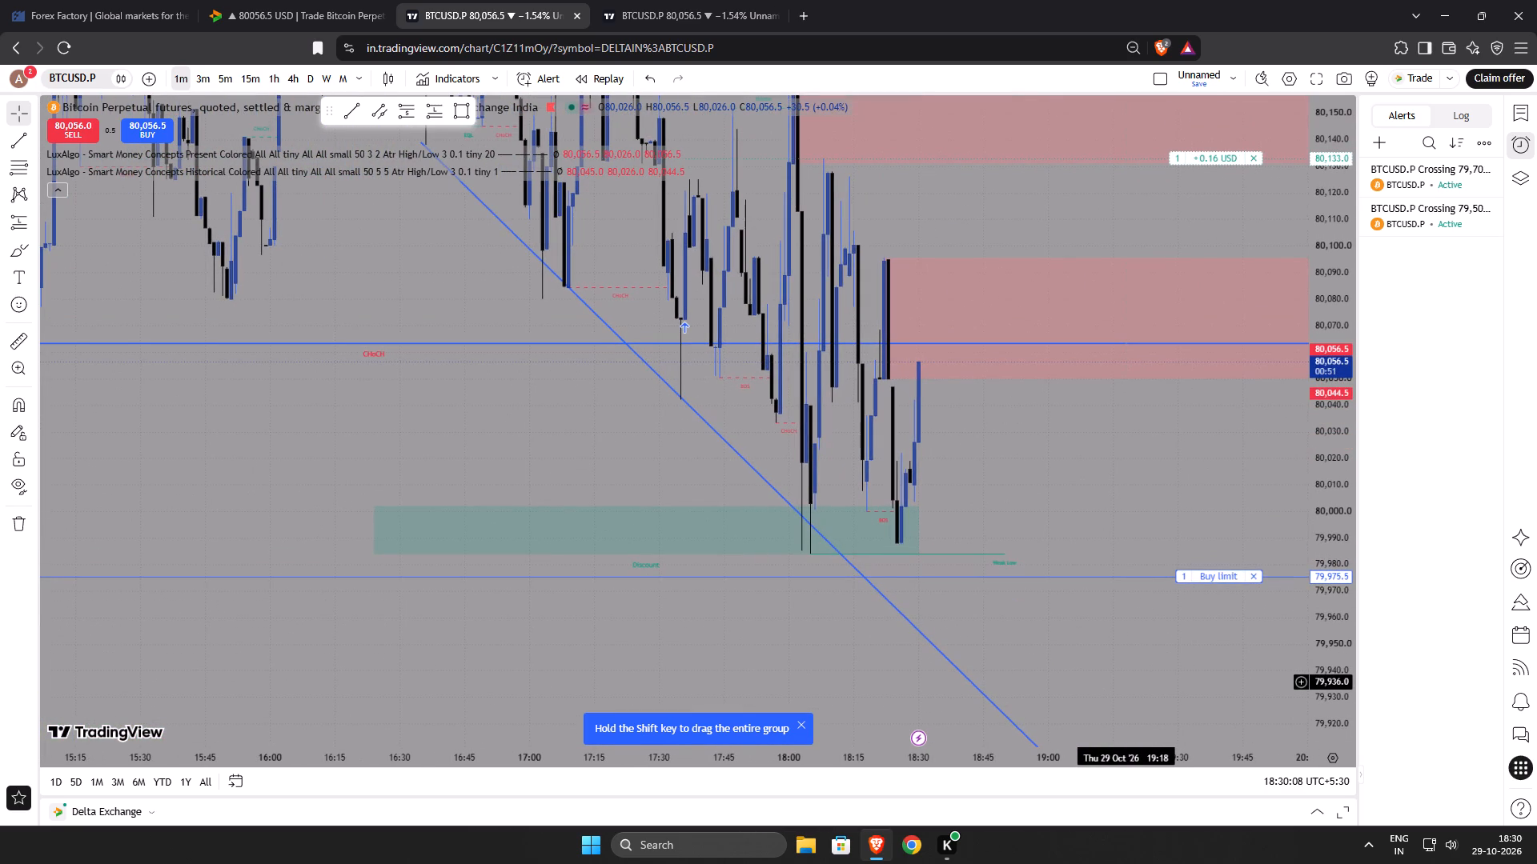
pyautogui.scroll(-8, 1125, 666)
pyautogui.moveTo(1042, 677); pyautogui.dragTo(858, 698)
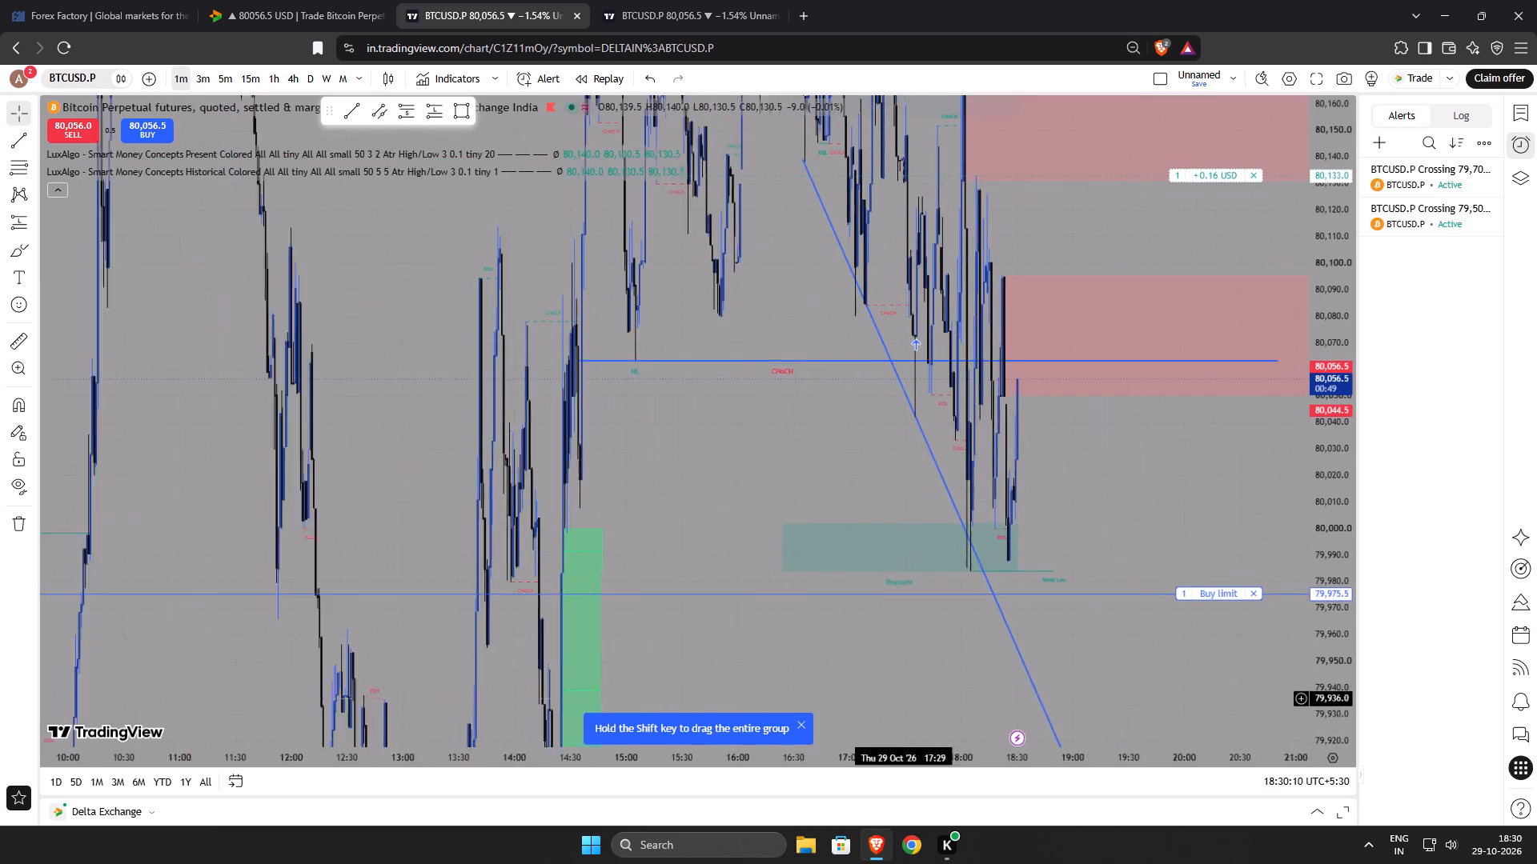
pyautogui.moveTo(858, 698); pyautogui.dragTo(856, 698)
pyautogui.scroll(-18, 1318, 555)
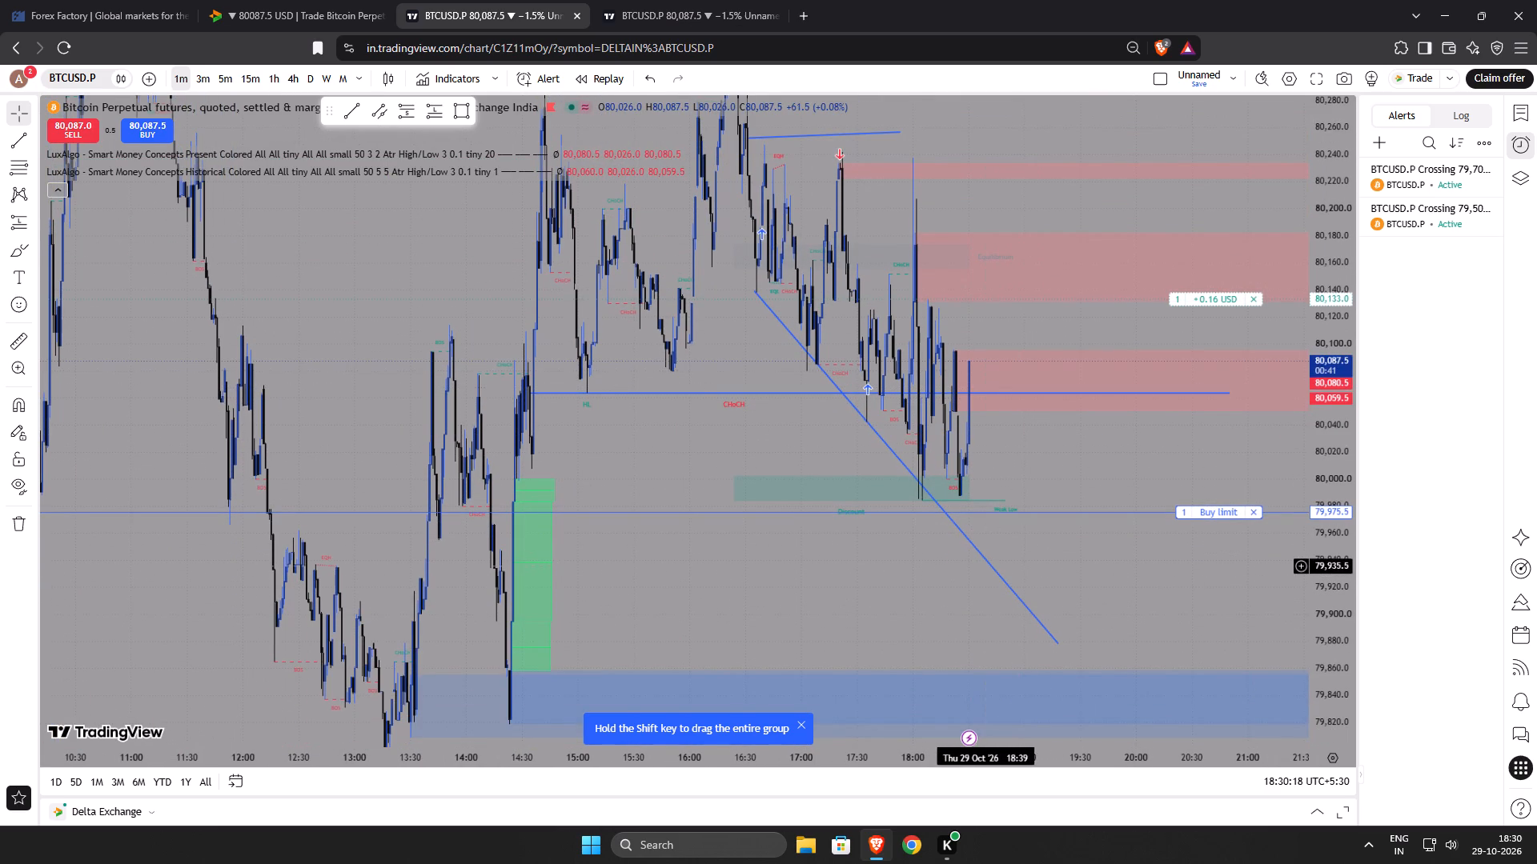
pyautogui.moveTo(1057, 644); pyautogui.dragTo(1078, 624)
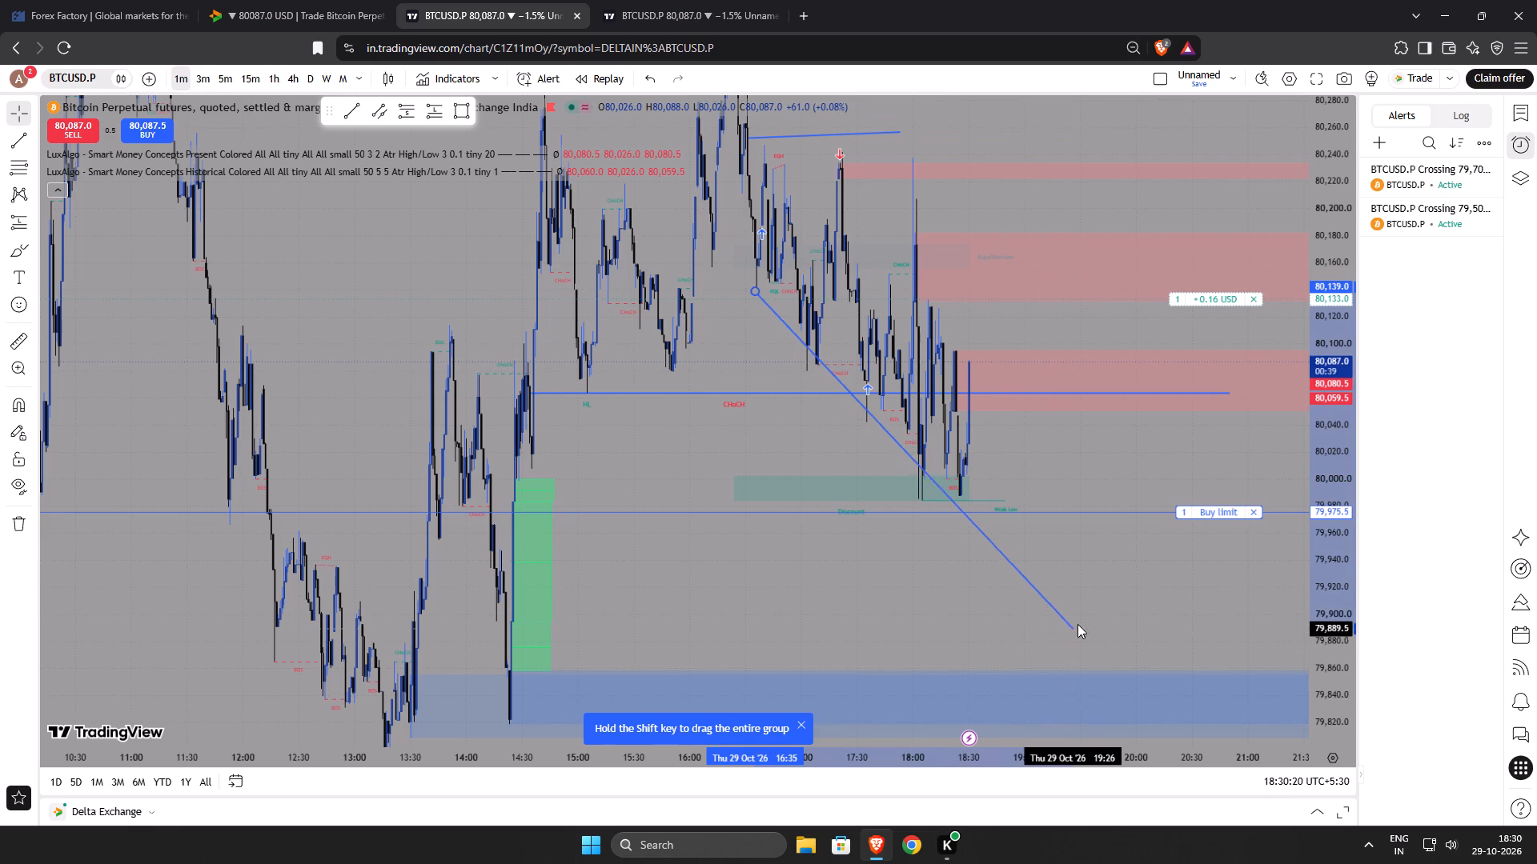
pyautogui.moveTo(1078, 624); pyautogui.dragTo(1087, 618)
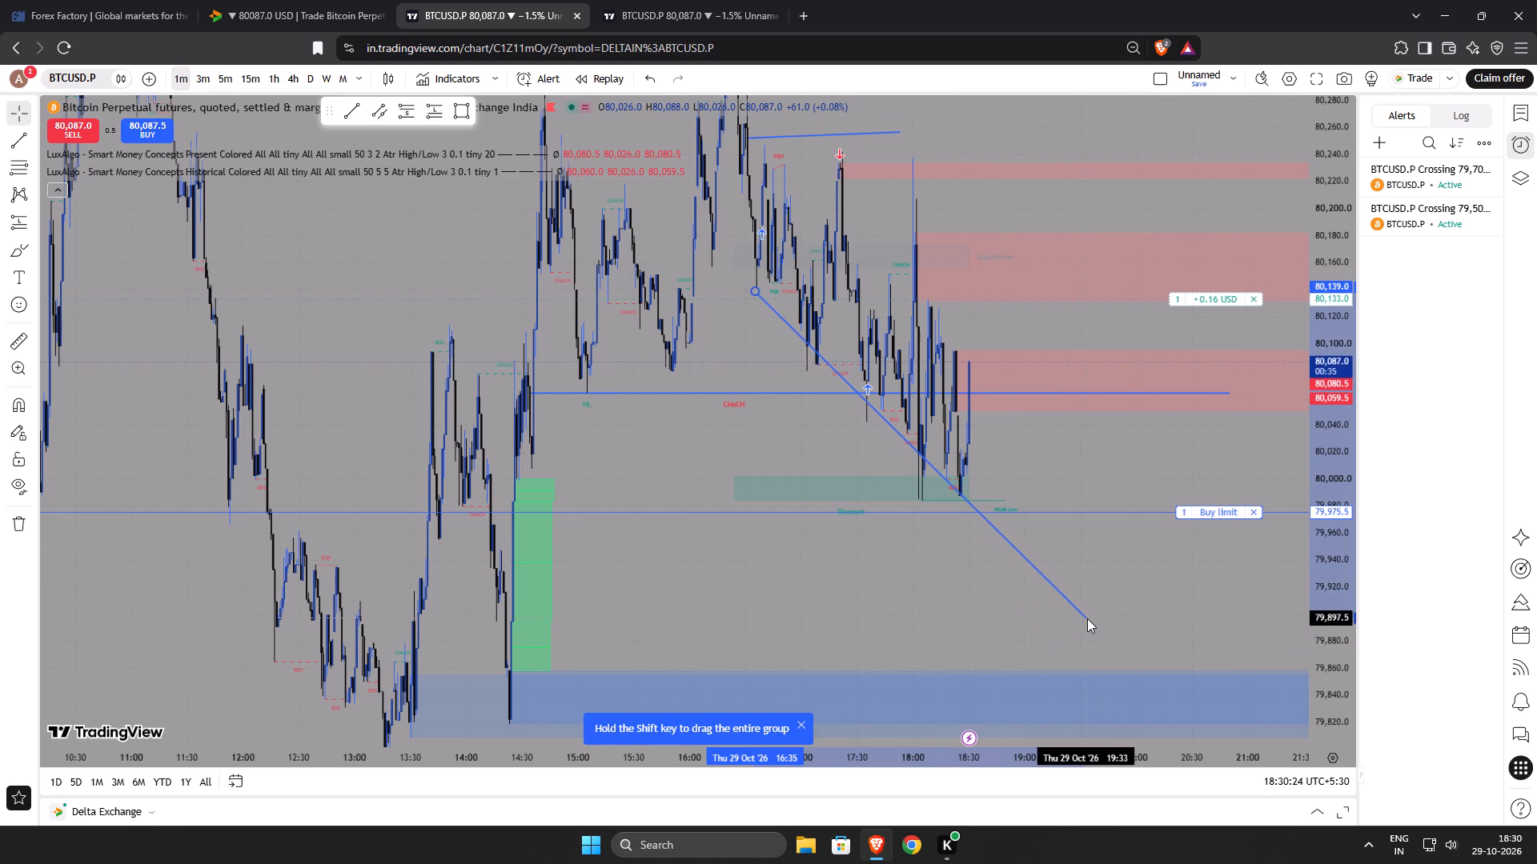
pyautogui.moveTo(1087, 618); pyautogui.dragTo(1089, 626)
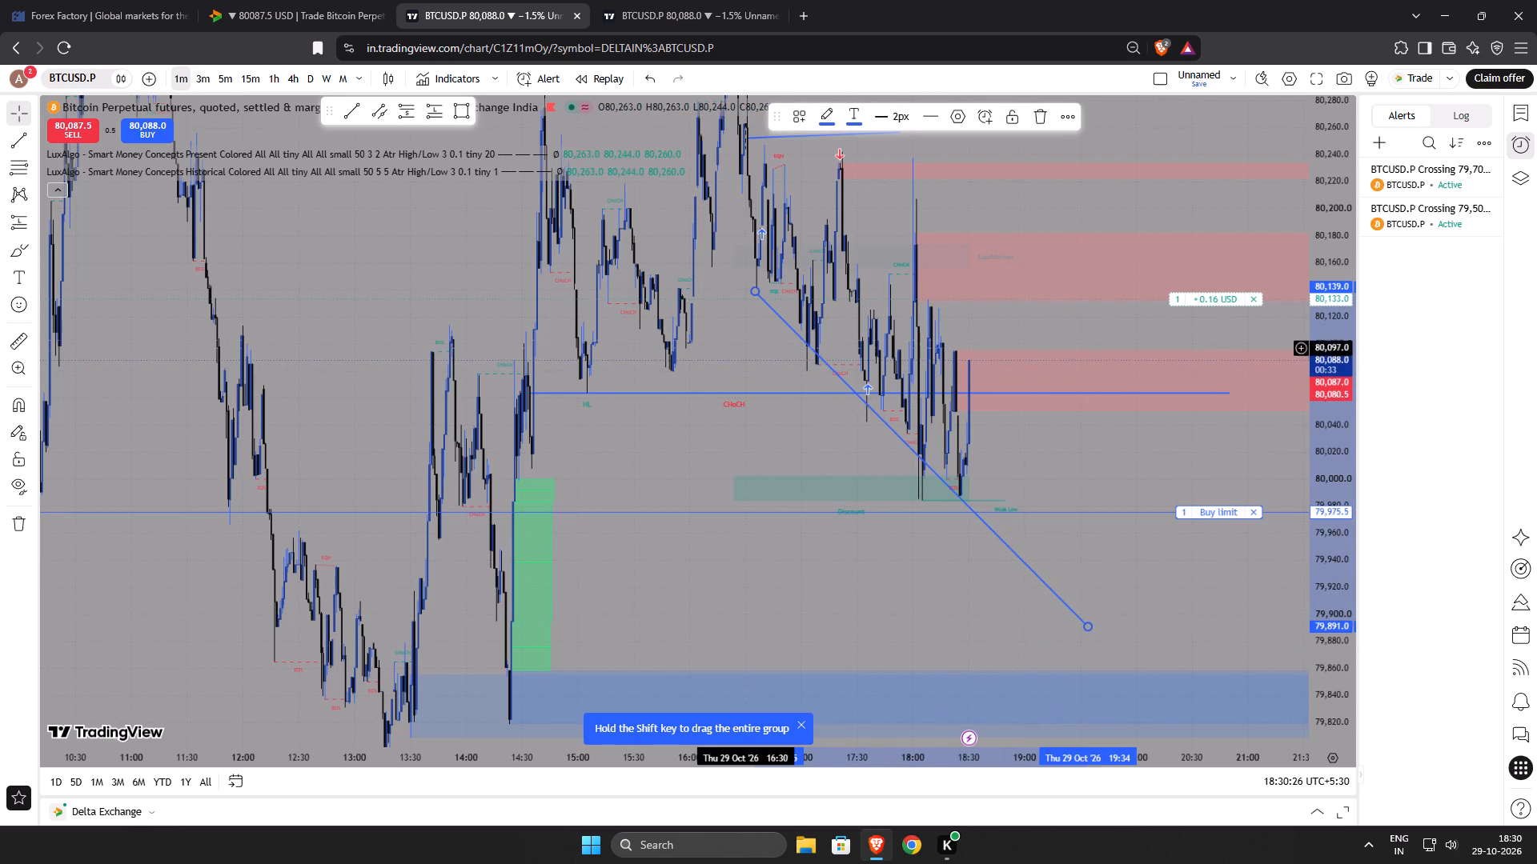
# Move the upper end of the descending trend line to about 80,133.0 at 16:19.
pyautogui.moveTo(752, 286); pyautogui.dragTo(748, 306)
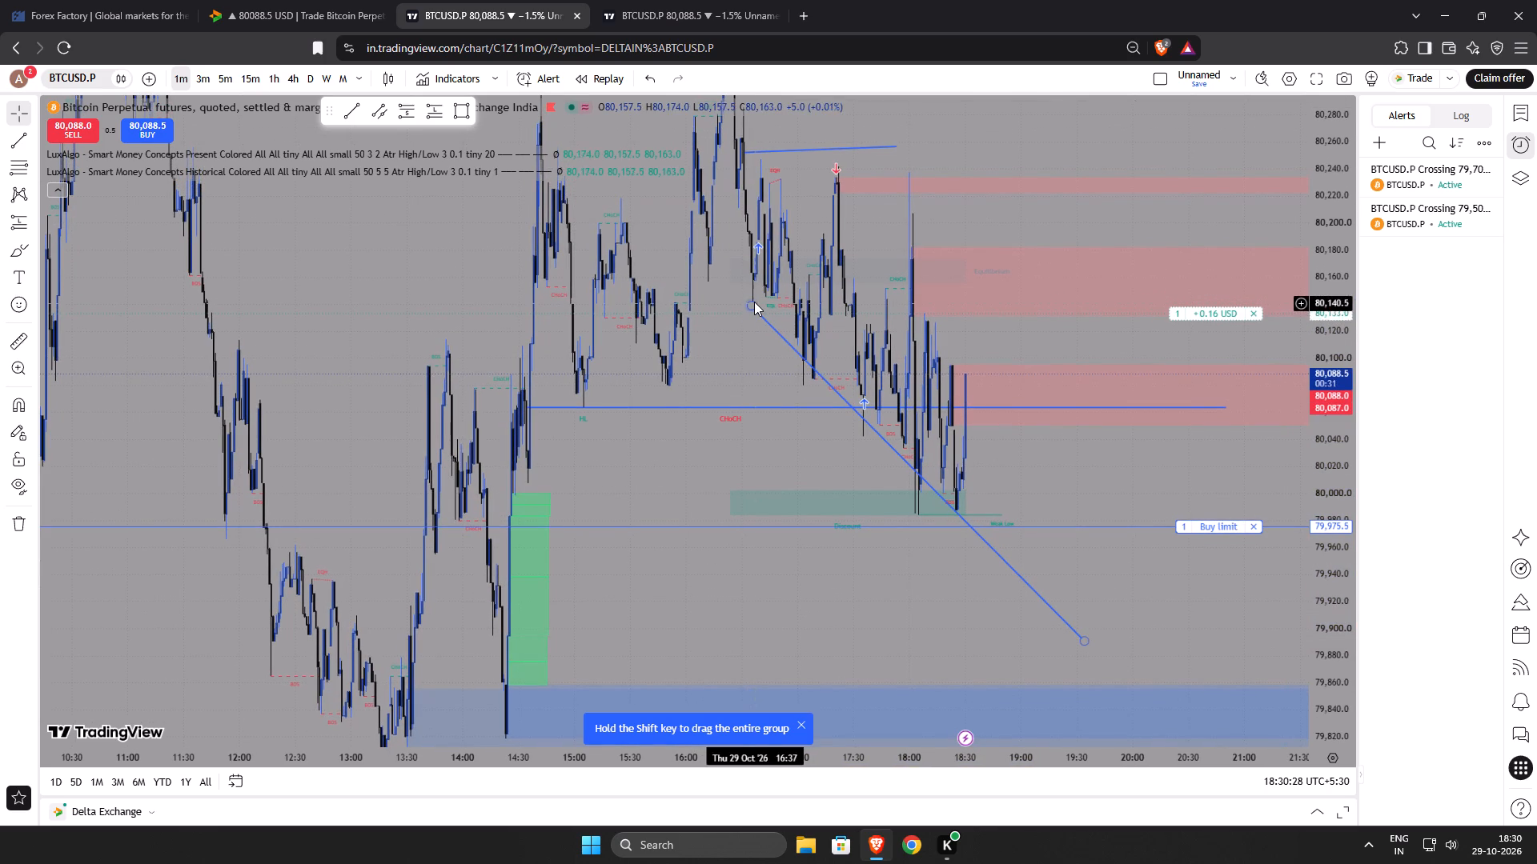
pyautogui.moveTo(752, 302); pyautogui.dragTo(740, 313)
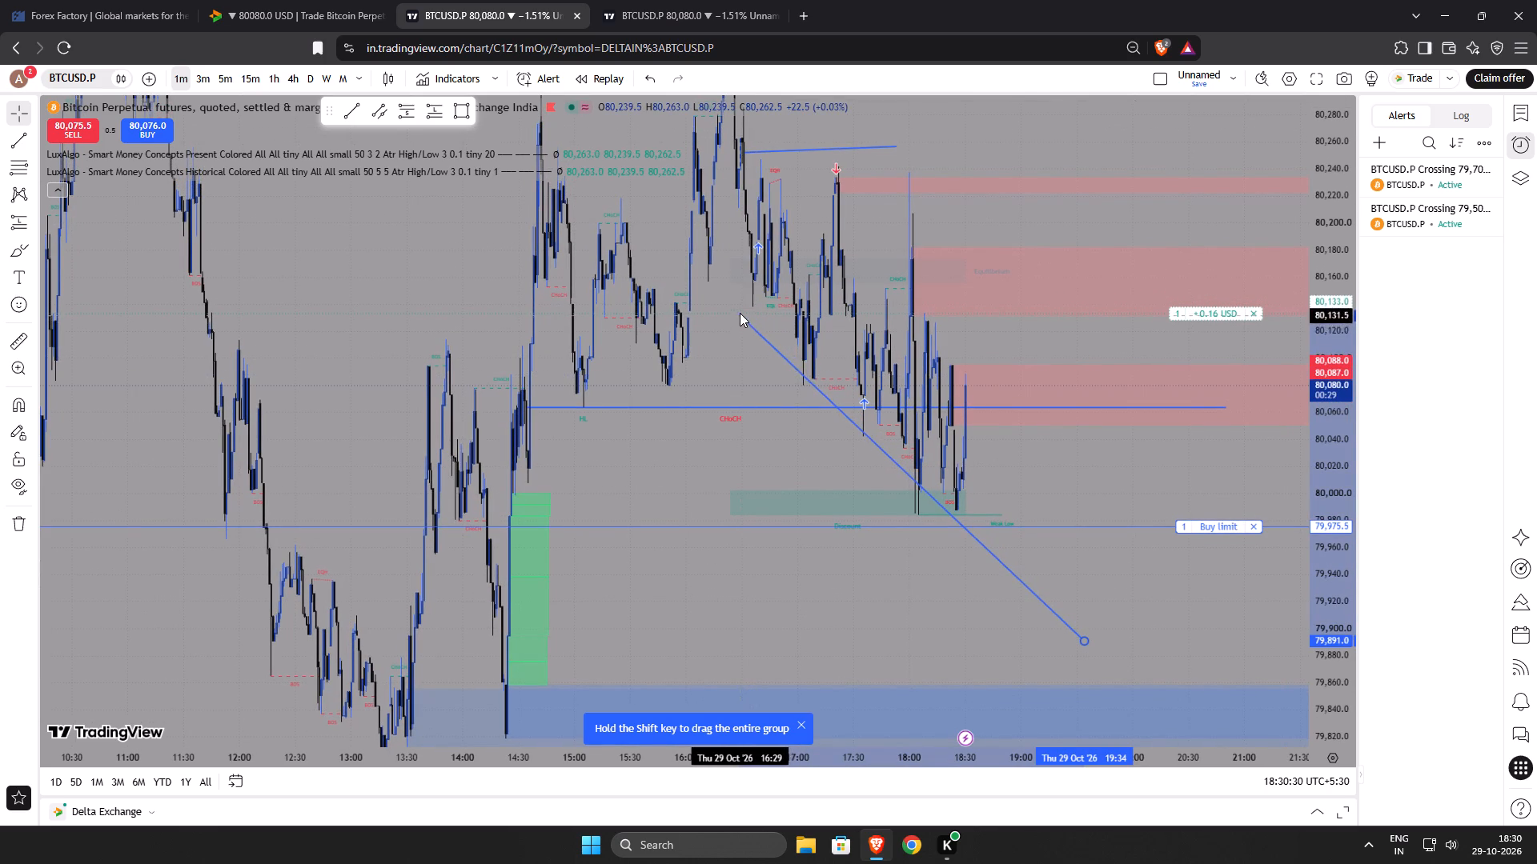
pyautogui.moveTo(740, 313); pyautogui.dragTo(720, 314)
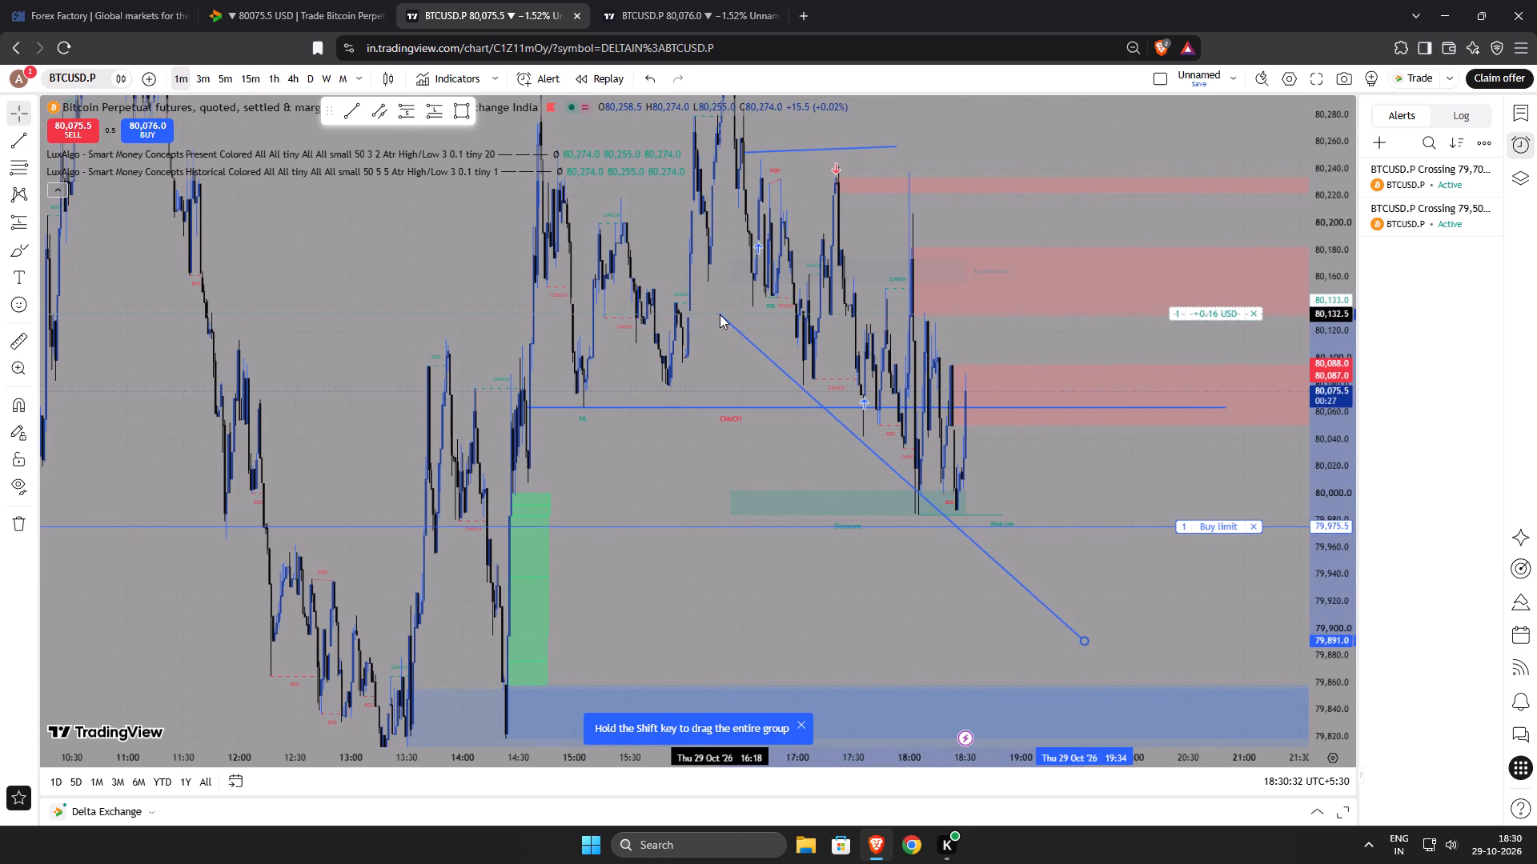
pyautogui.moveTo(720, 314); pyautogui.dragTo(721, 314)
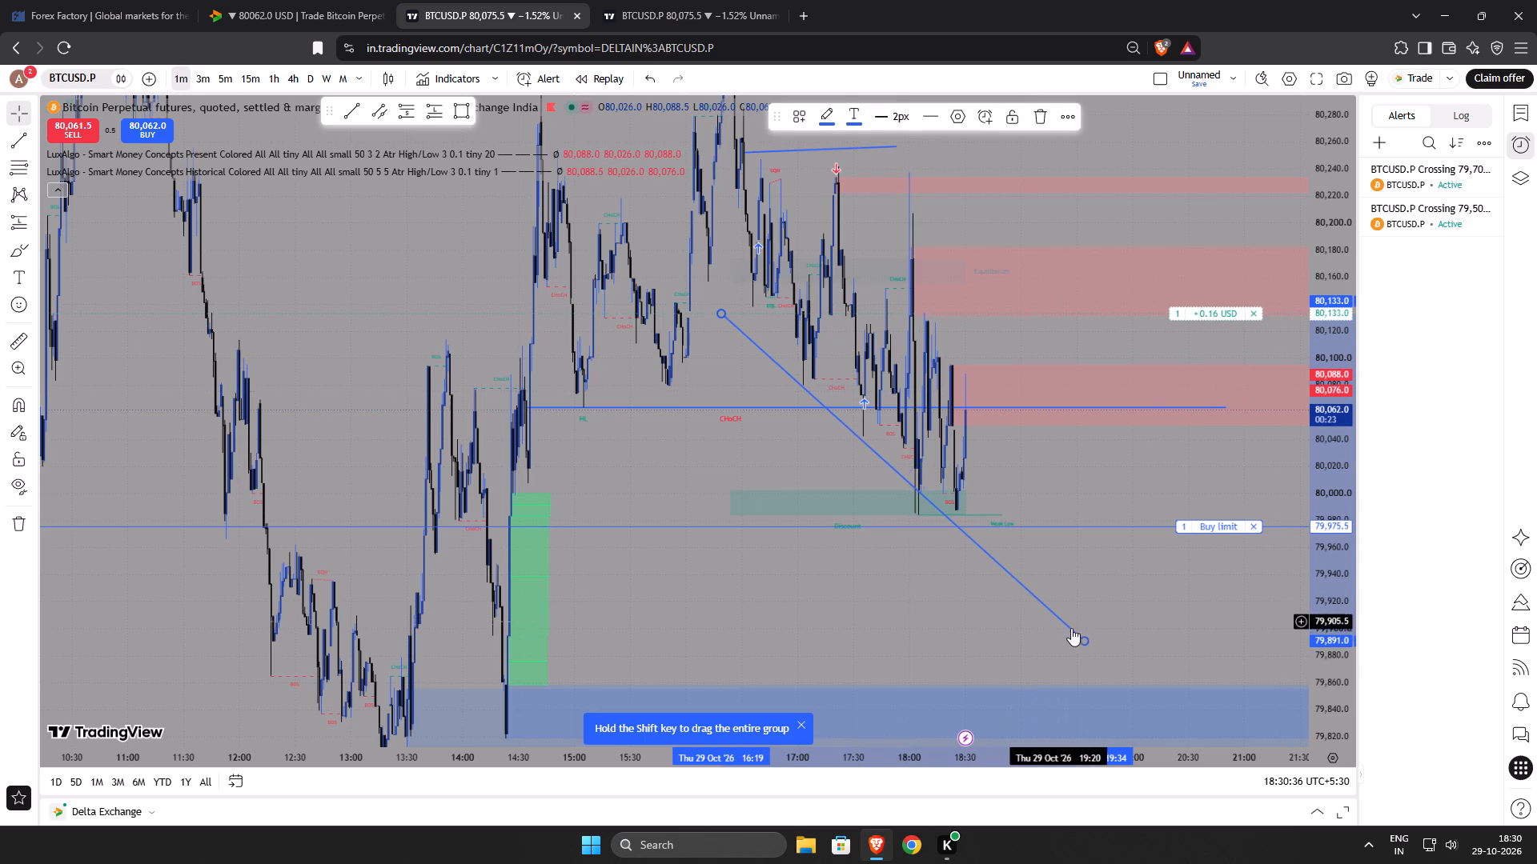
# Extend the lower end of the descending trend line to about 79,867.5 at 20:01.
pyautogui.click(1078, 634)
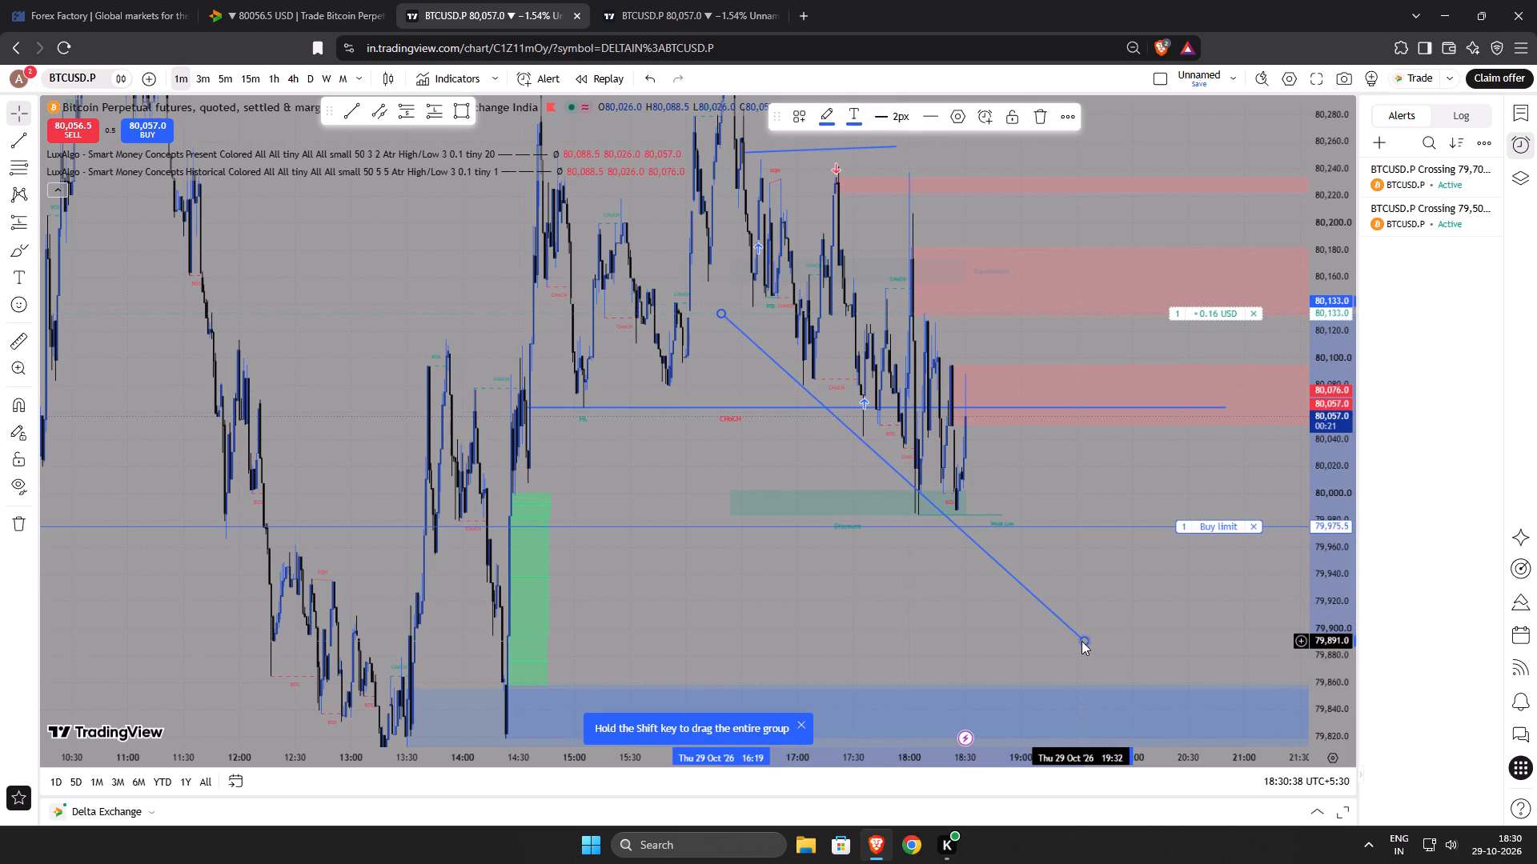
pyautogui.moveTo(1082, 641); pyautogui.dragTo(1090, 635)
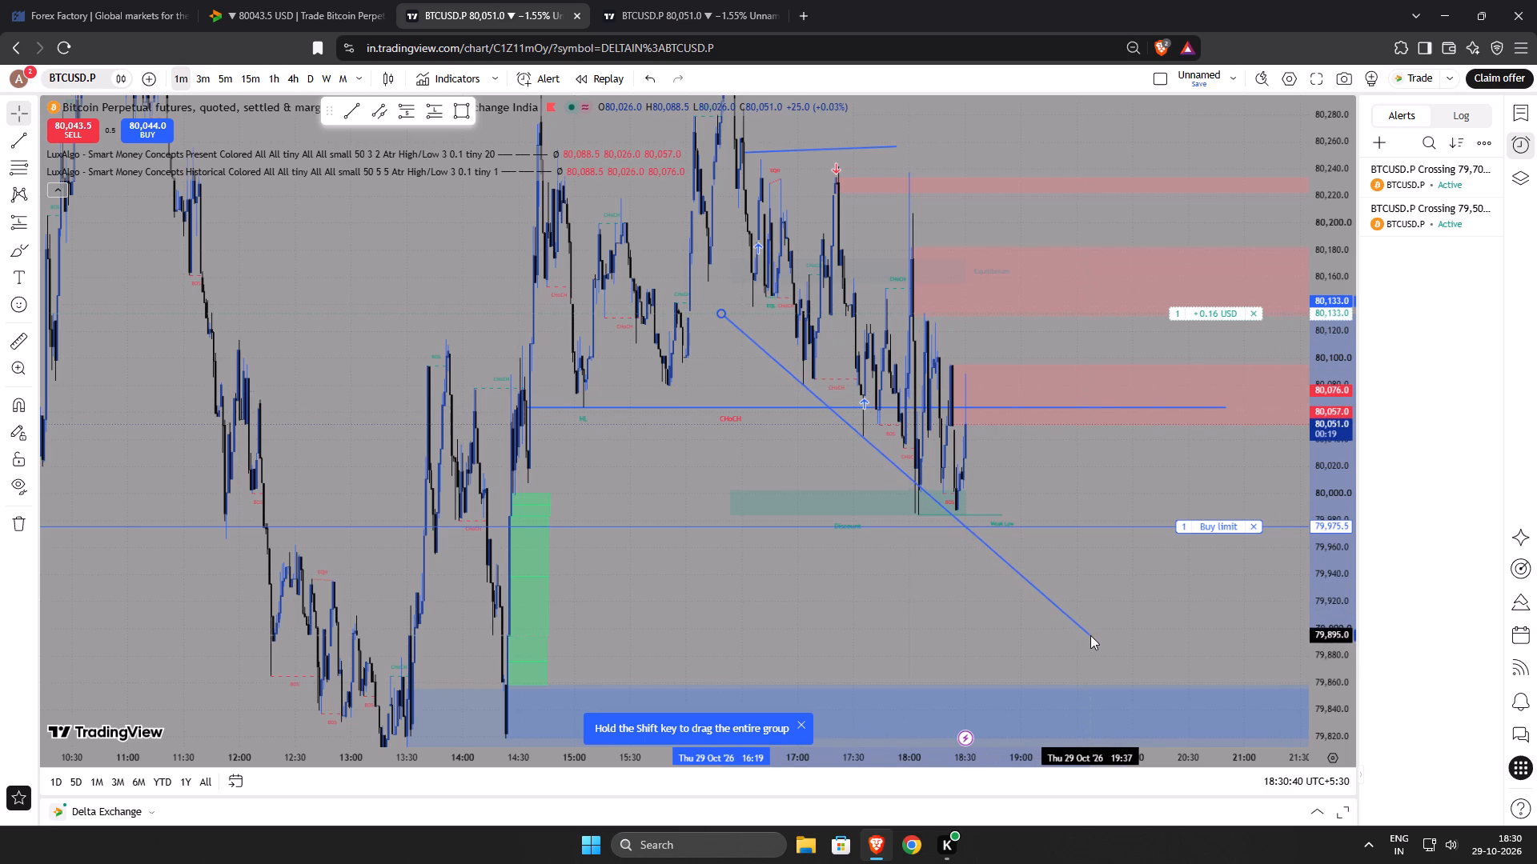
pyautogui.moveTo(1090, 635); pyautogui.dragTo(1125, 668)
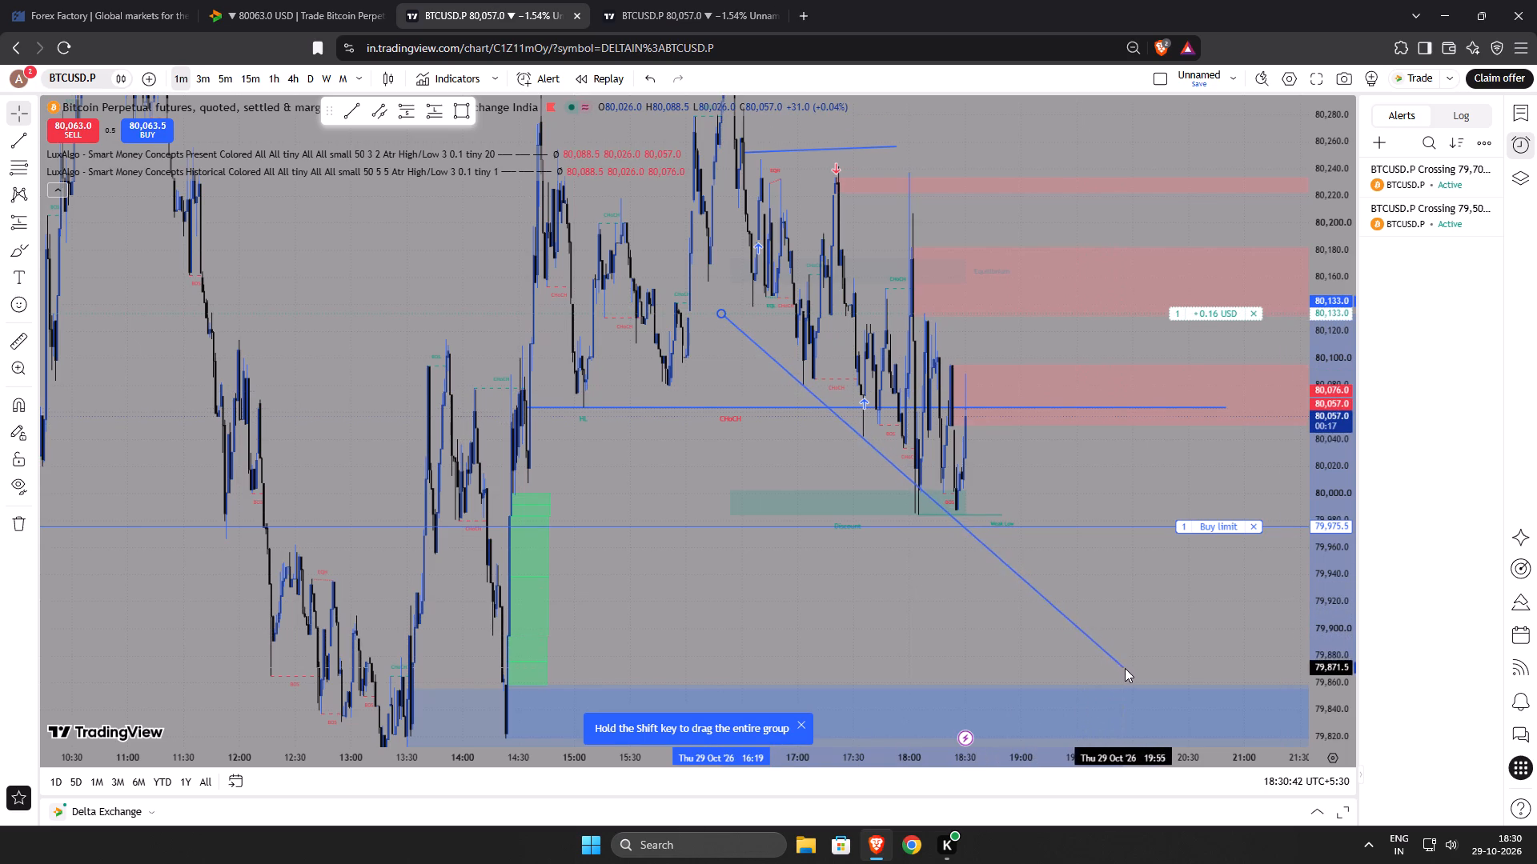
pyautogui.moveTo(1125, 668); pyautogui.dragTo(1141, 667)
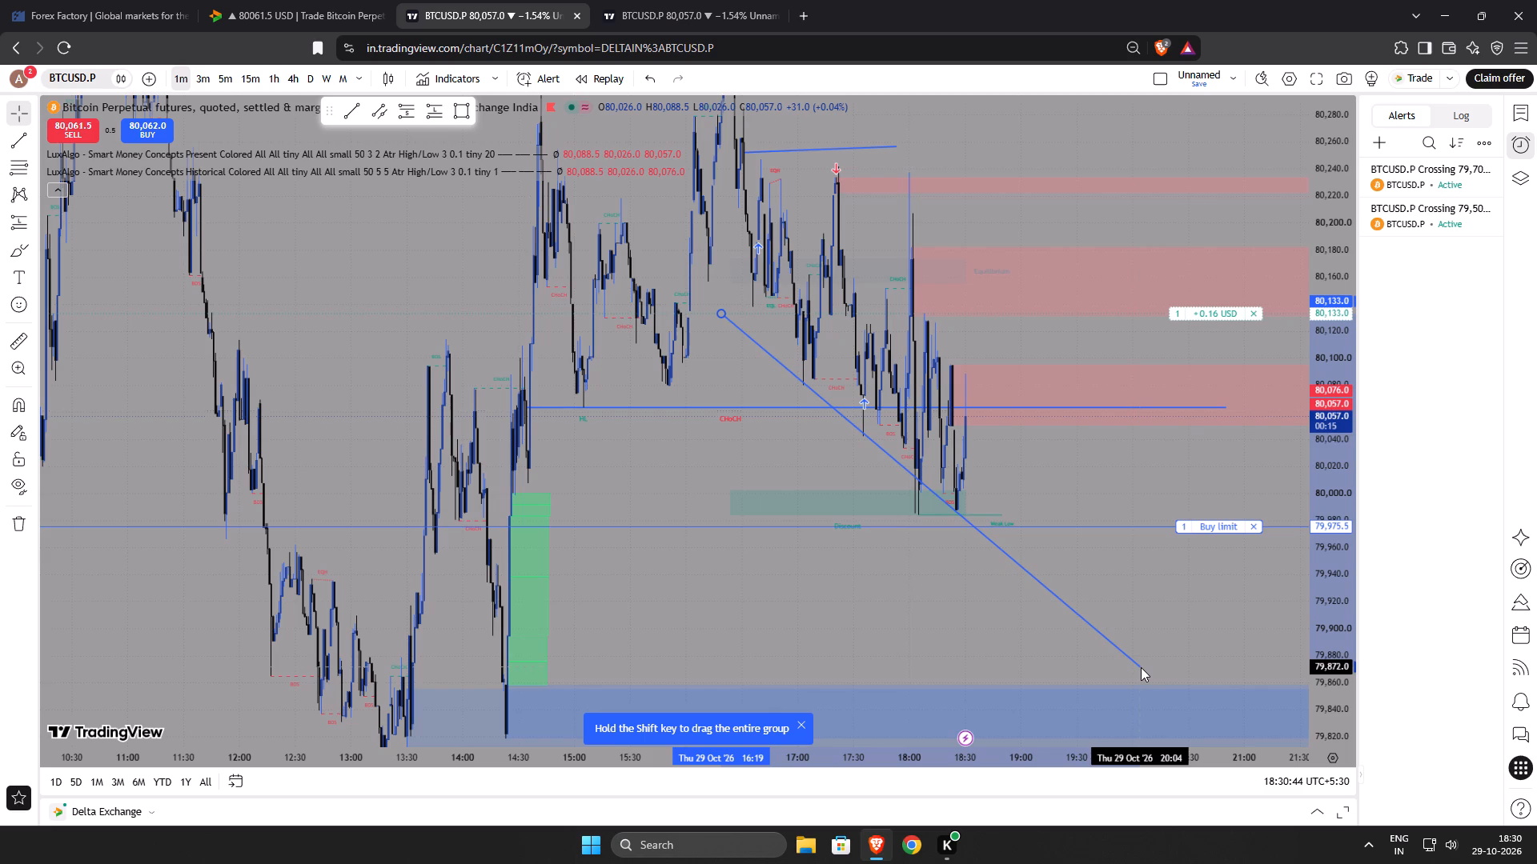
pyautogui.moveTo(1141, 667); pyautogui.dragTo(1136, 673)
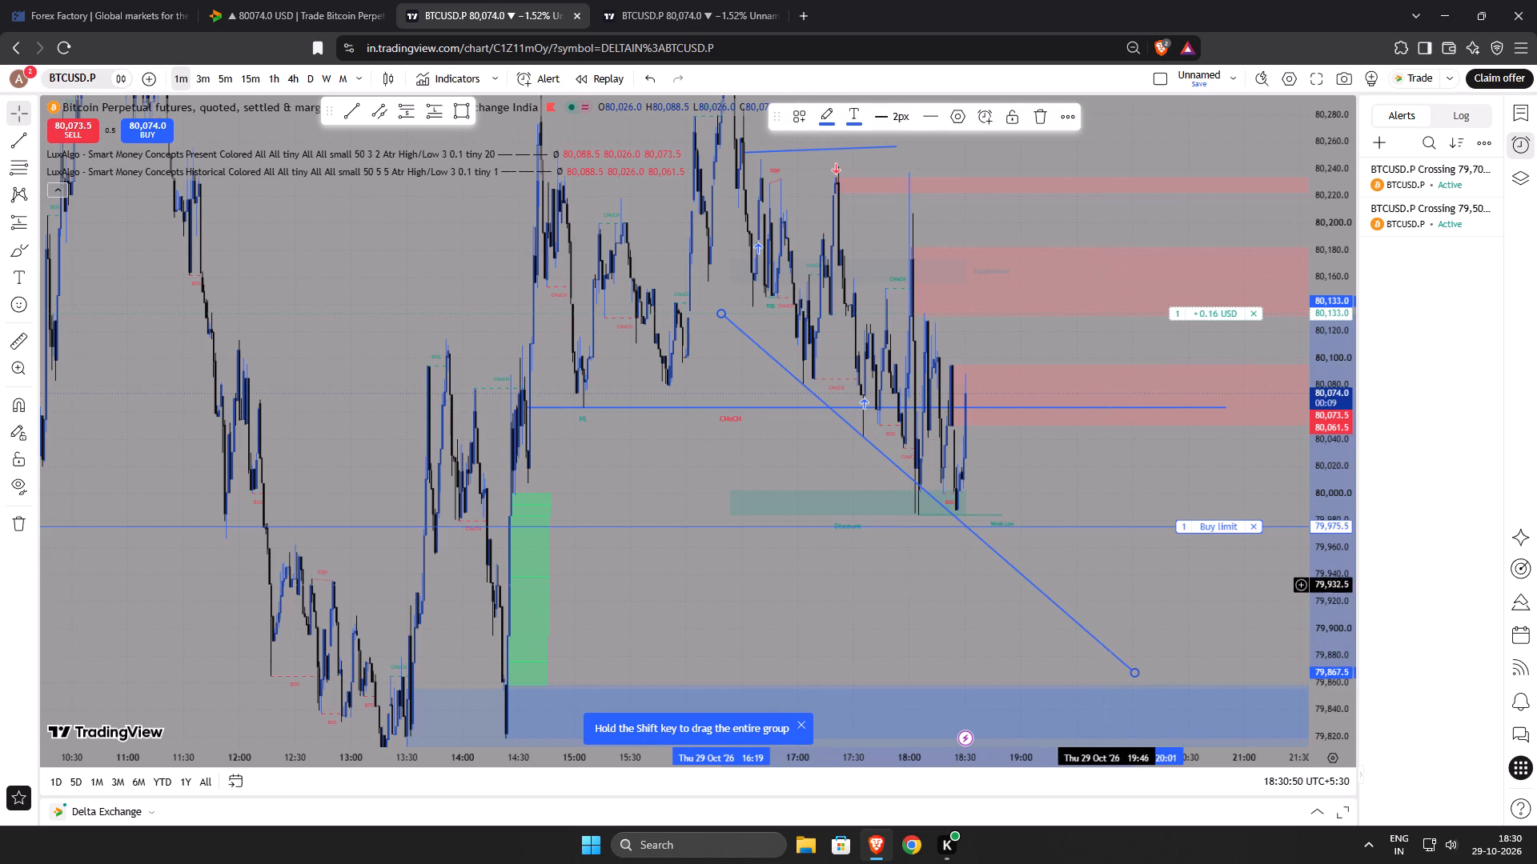
# Delete the descending trend line from the chart.
pyautogui.rightClick(982, 541)
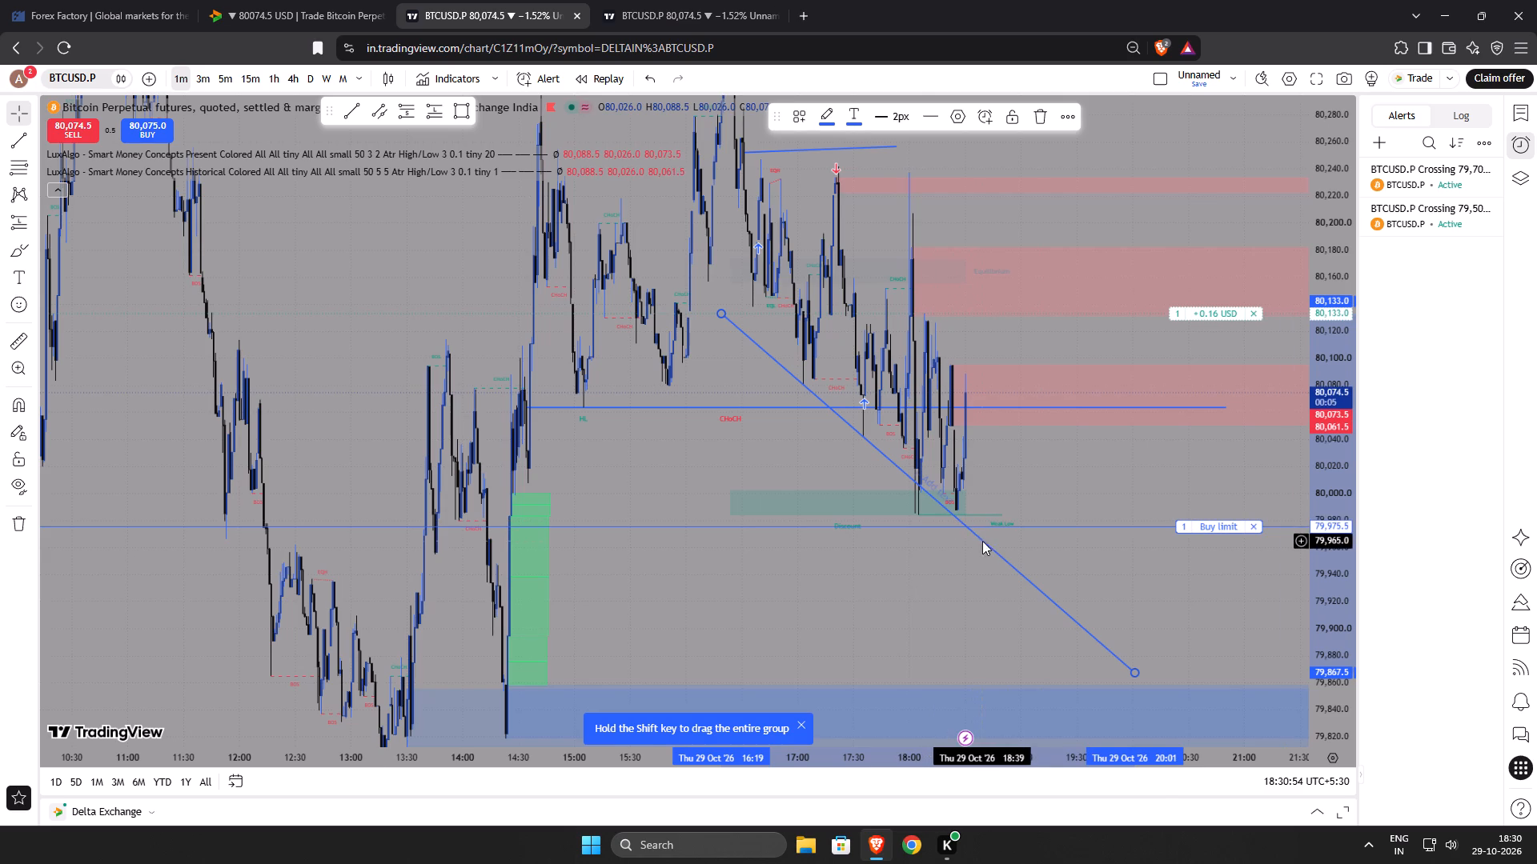
pyautogui.click(1032, 787)
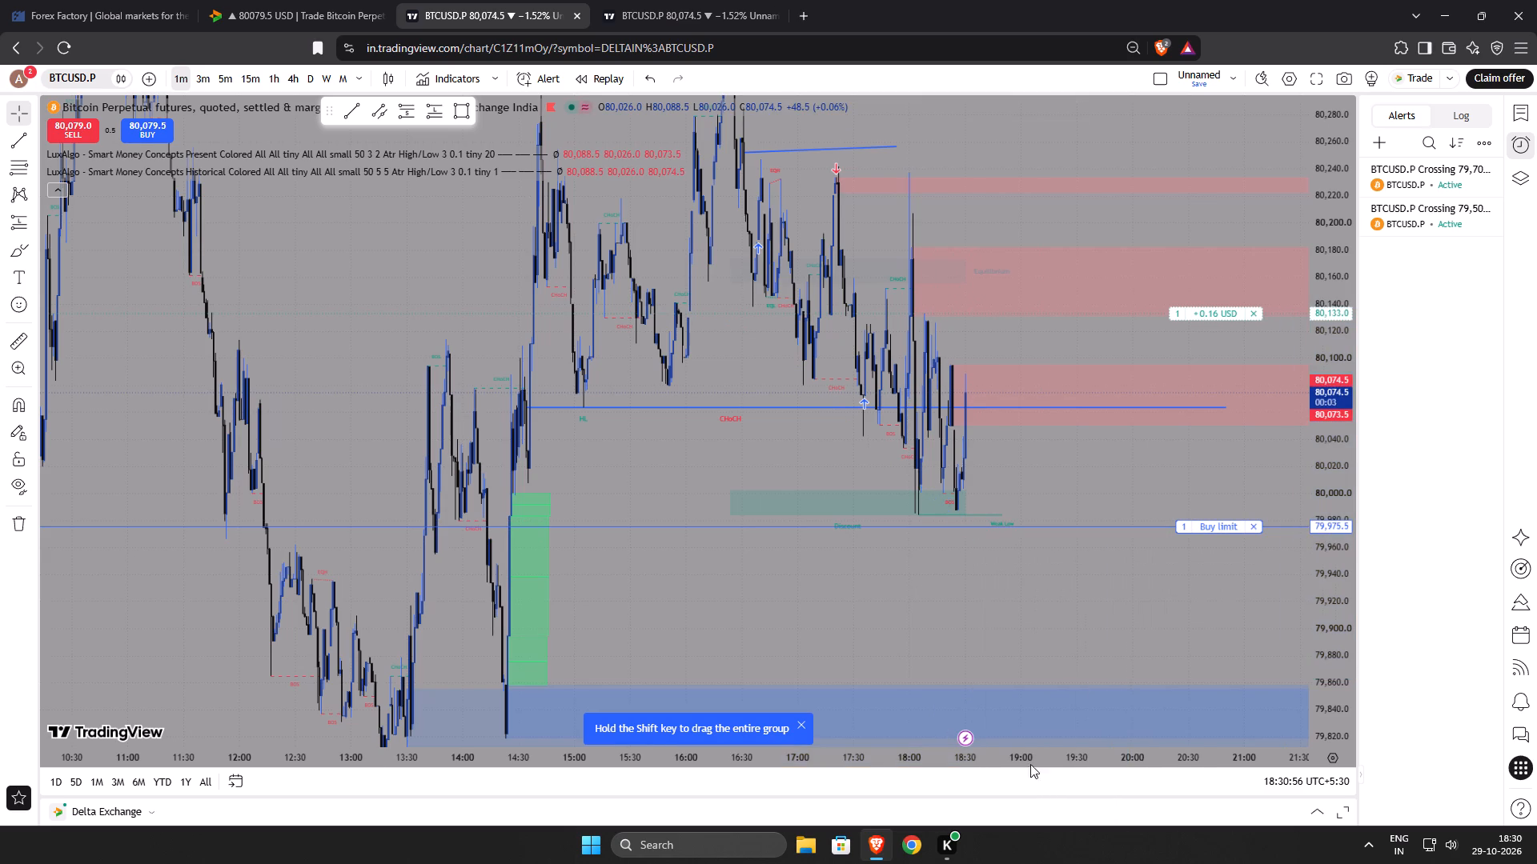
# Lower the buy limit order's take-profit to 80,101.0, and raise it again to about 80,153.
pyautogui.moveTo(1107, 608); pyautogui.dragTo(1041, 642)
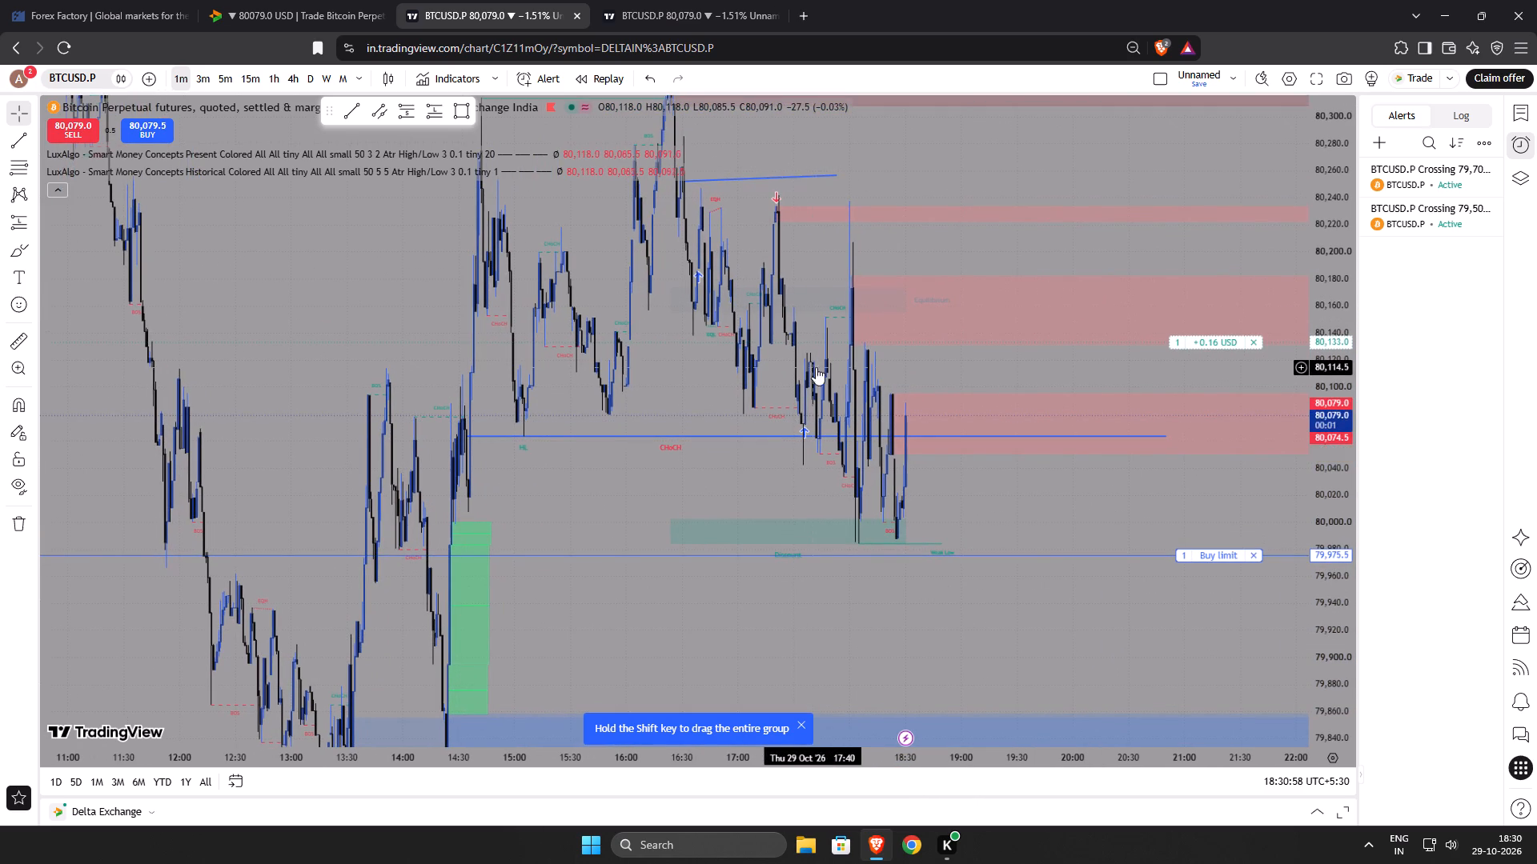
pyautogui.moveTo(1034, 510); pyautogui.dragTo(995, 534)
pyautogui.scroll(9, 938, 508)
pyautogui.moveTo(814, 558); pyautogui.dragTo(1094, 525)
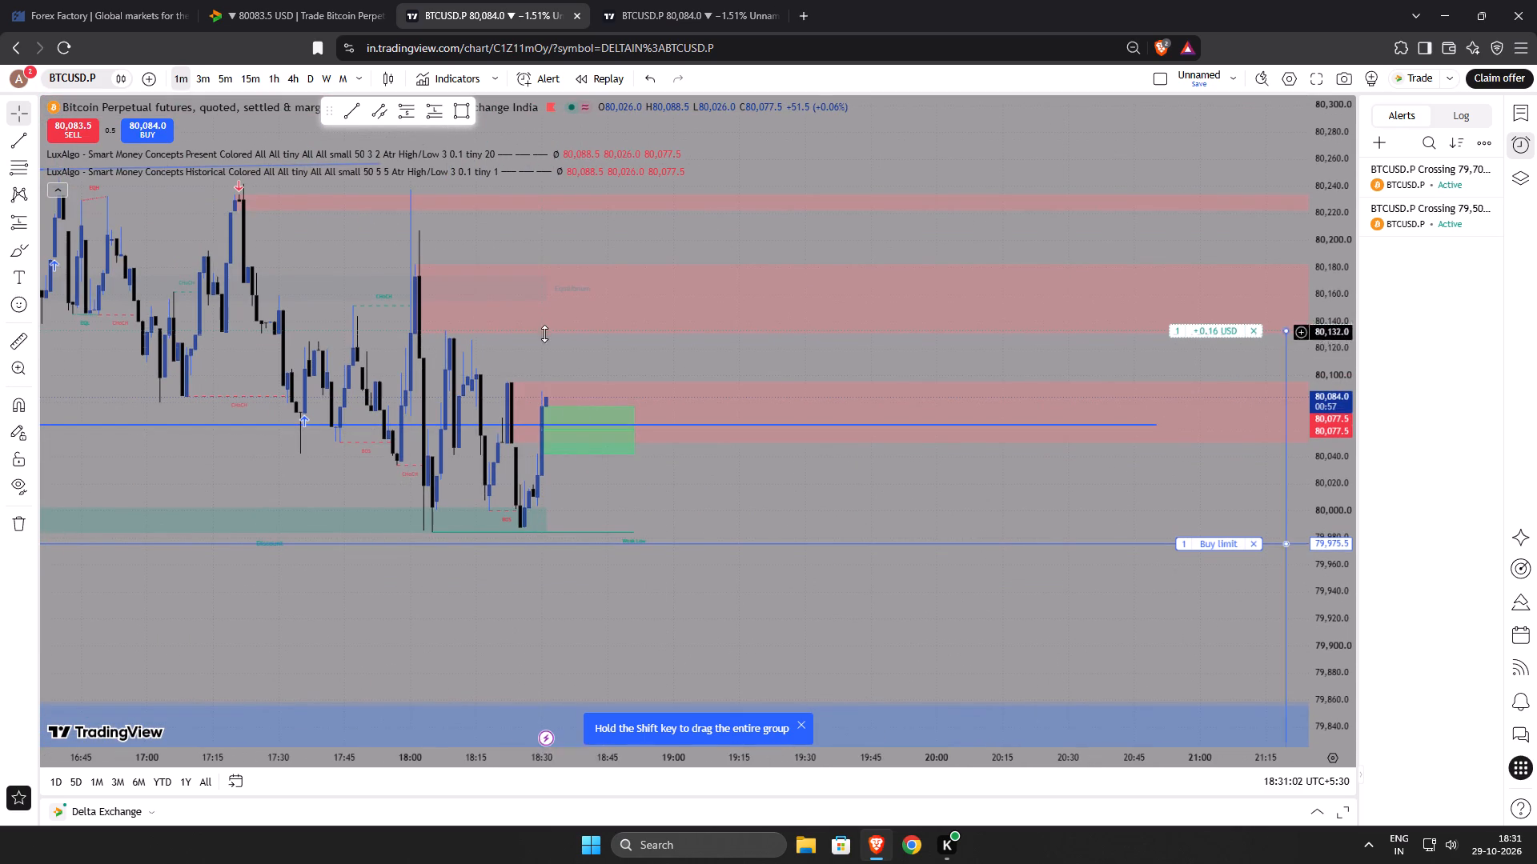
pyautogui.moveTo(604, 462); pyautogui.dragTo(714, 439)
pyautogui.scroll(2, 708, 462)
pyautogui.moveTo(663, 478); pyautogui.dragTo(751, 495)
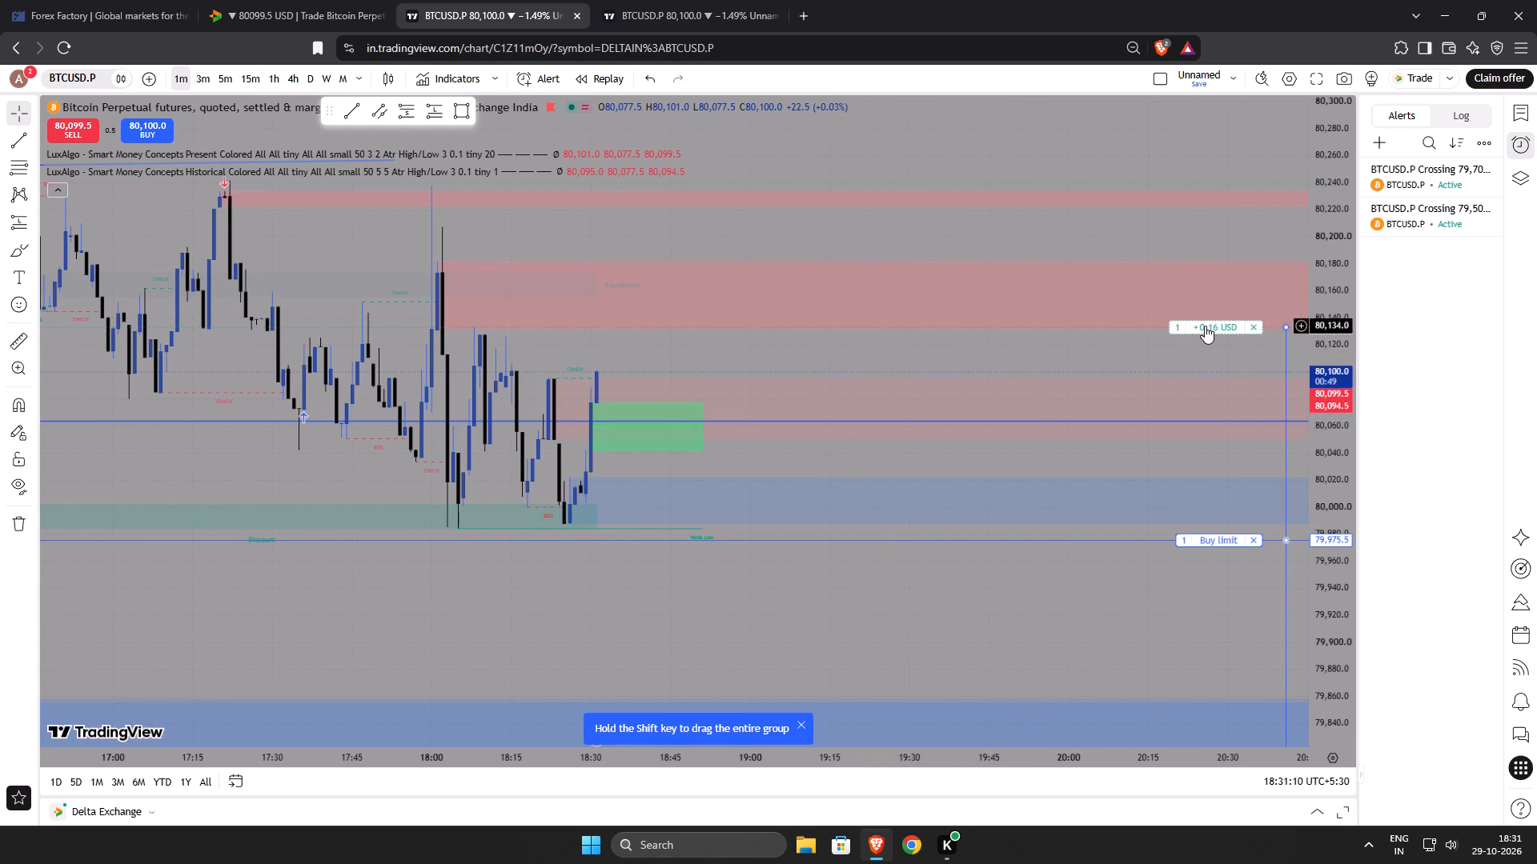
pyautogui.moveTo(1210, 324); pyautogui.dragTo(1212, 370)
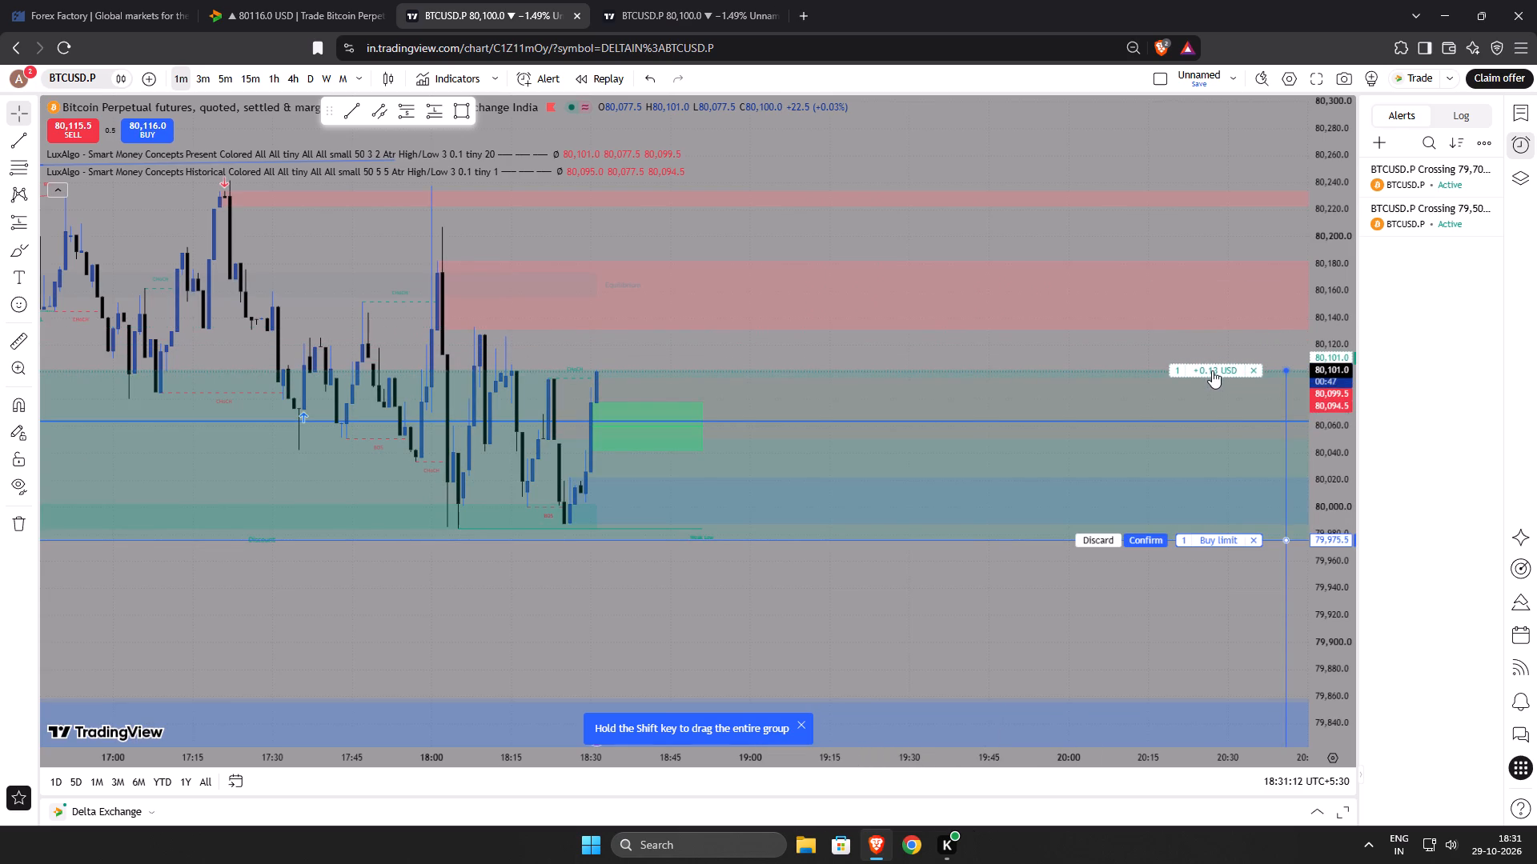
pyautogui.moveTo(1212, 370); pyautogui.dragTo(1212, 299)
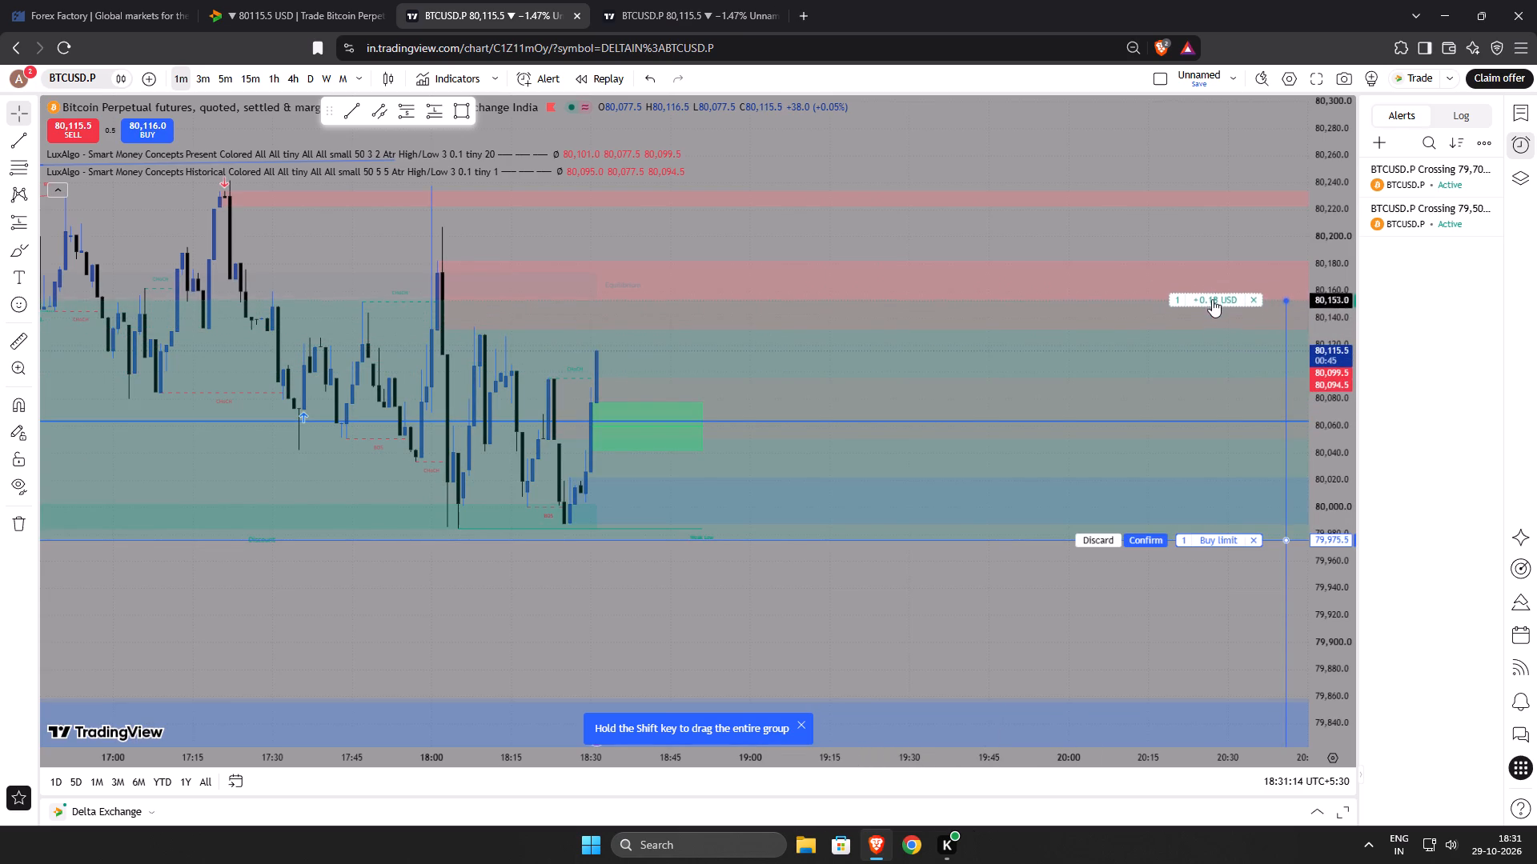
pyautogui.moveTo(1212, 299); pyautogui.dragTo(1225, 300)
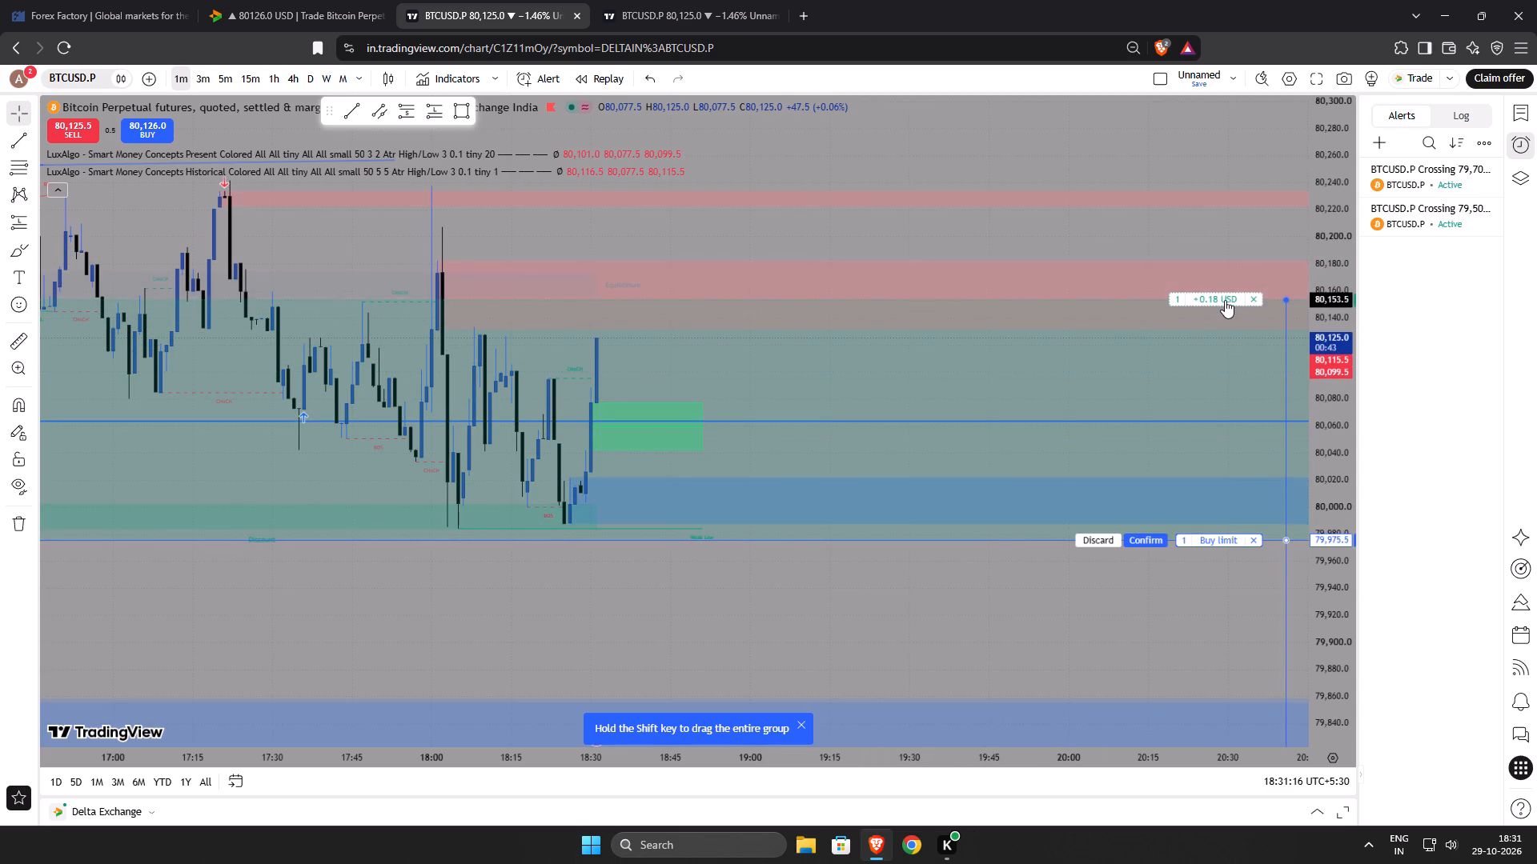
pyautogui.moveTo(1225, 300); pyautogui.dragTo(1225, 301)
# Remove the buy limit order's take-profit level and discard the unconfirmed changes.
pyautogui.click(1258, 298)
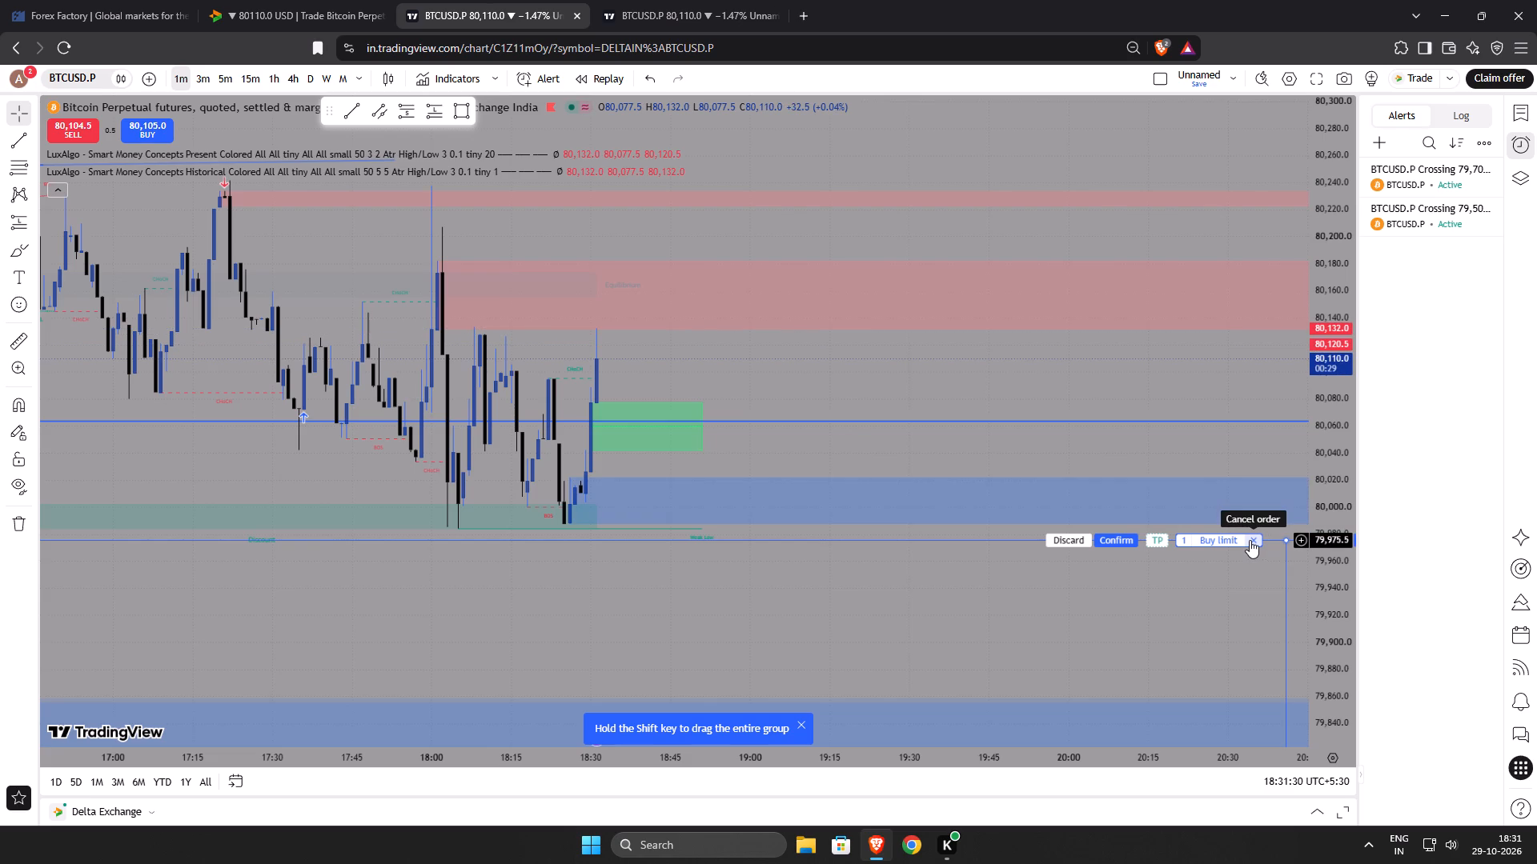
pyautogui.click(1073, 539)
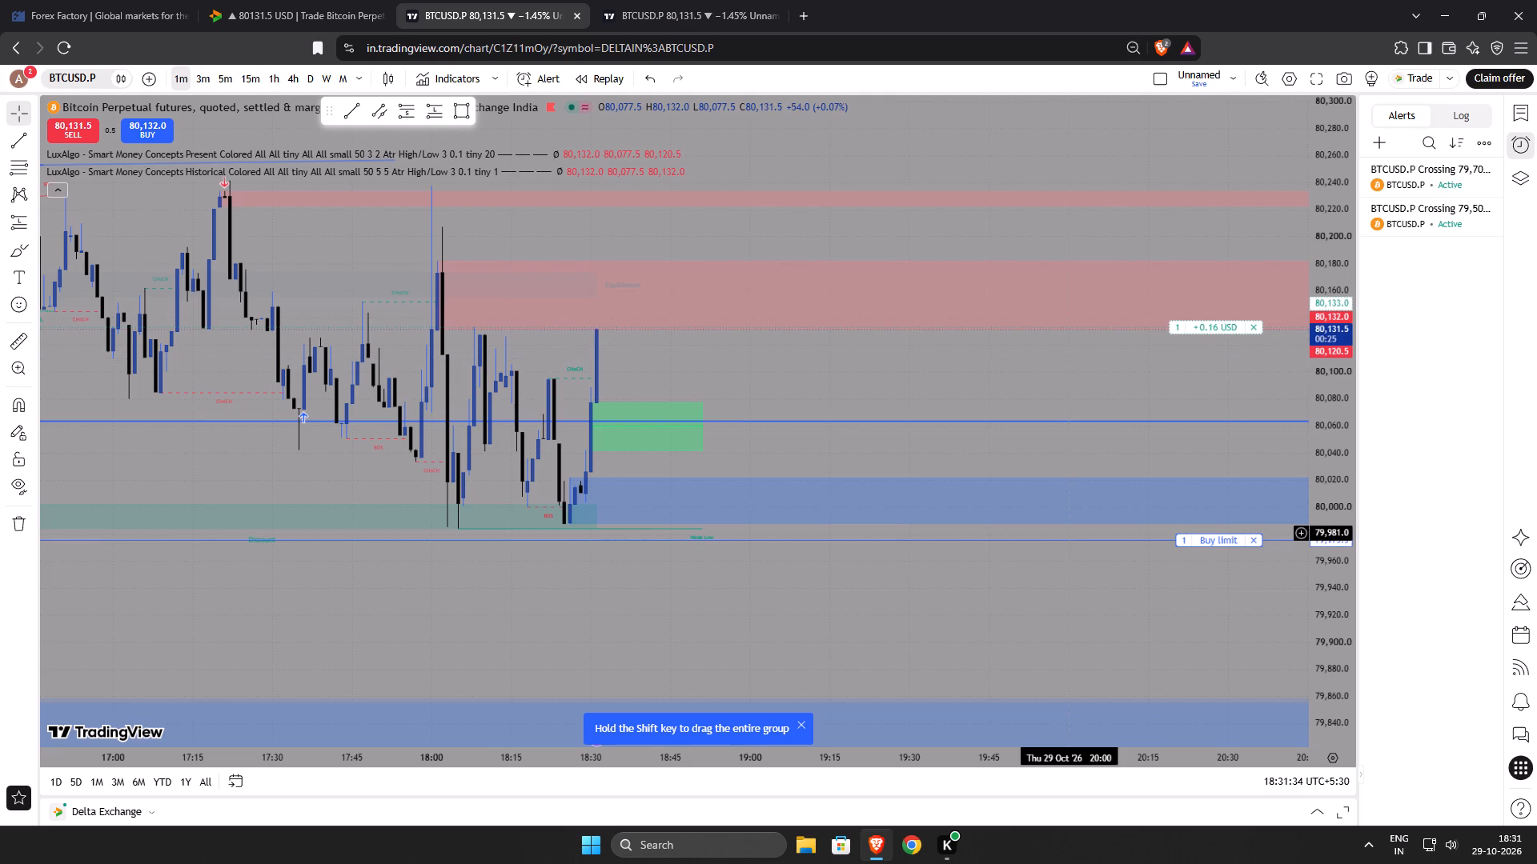
# Remove the take-profit level and cancel the pending buy limit order at 79,975.5.
pyautogui.click(1253, 331)
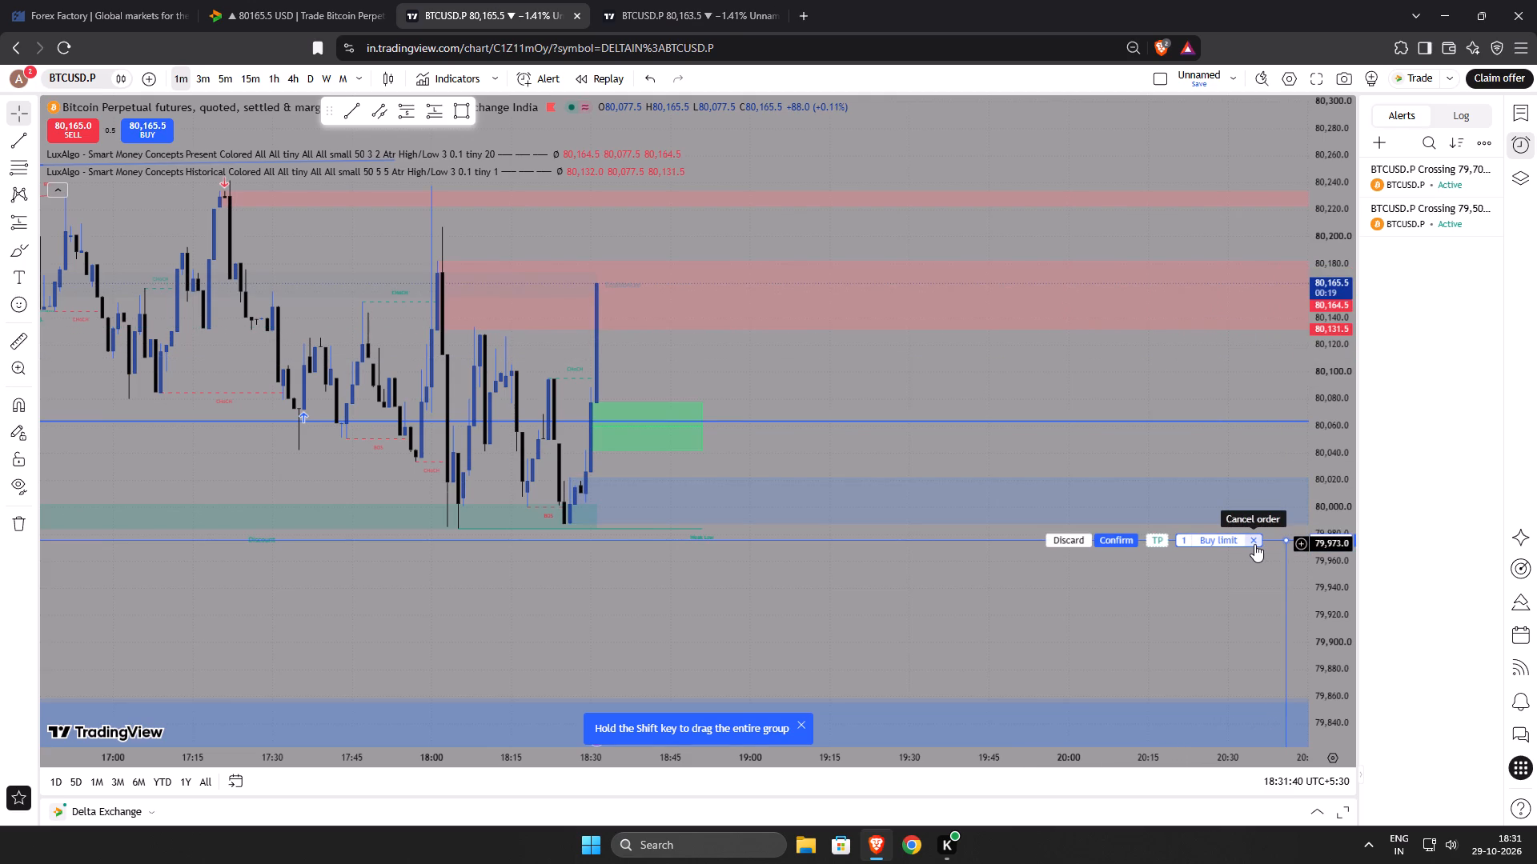
pyautogui.click(1254, 544)
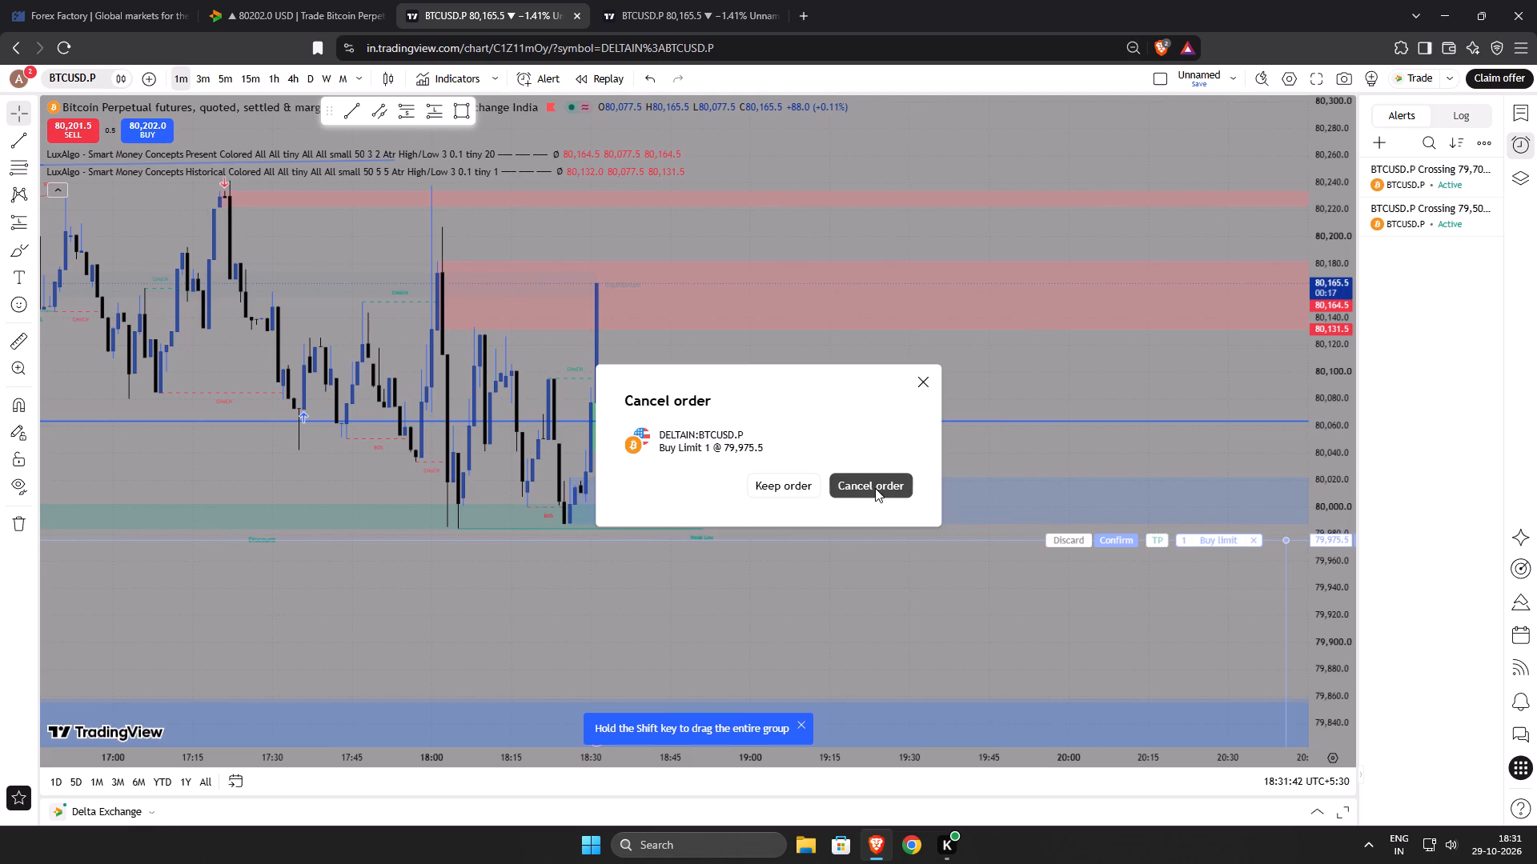
pyautogui.click(875, 488)
# Examine the recent BTCUSD price action on the chart and check the Forex Factory page.
pyautogui.scroll(-8, 789, 388)
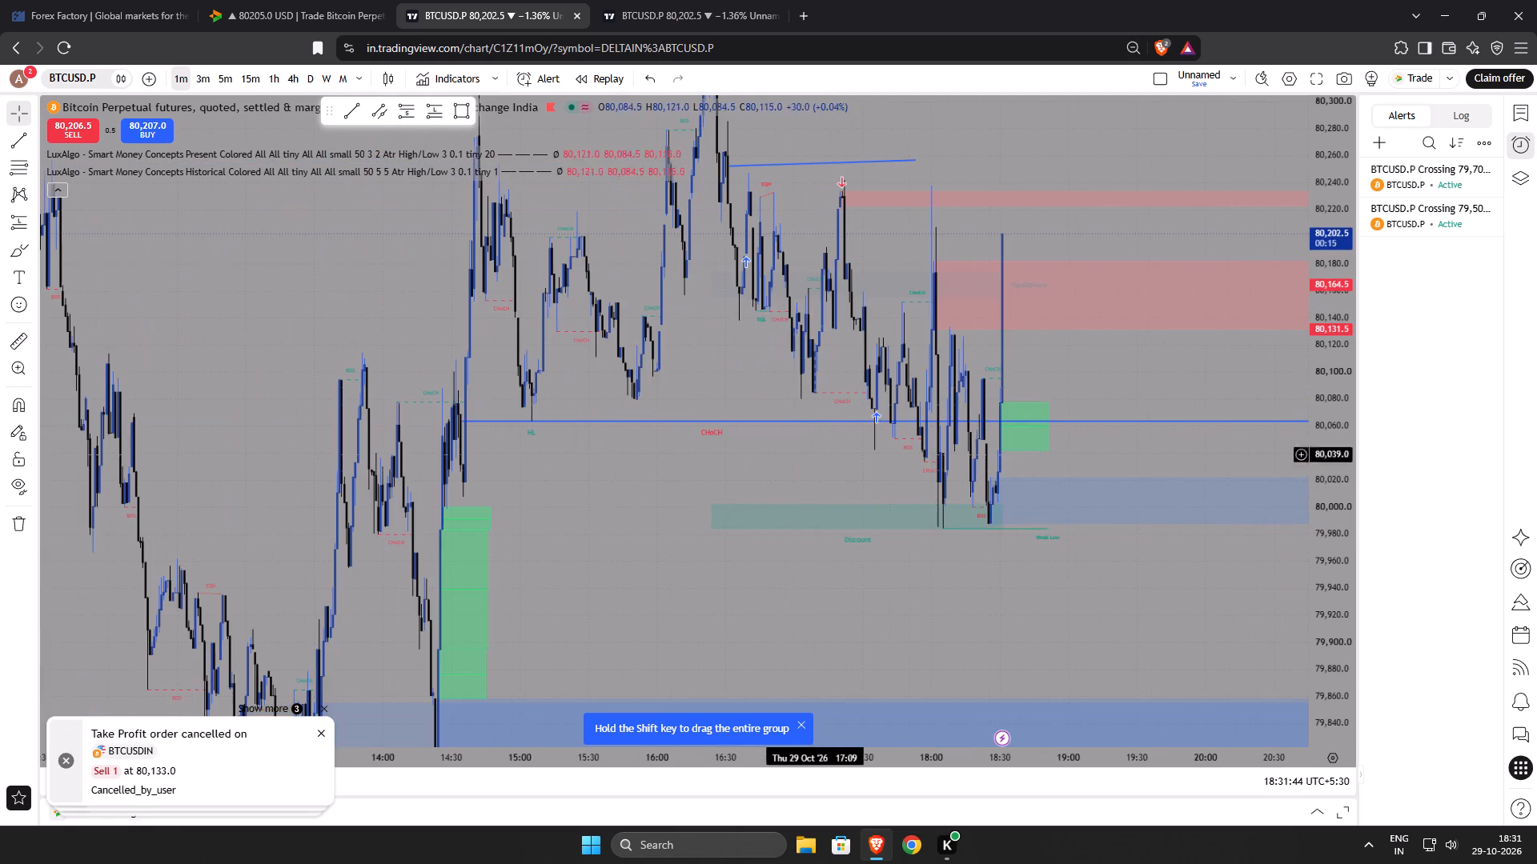
pyautogui.moveTo(848, 586); pyautogui.dragTo(683, 618)
pyautogui.scroll(-5, 997, 353)
pyautogui.moveTo(984, 604); pyautogui.dragTo(803, 624)
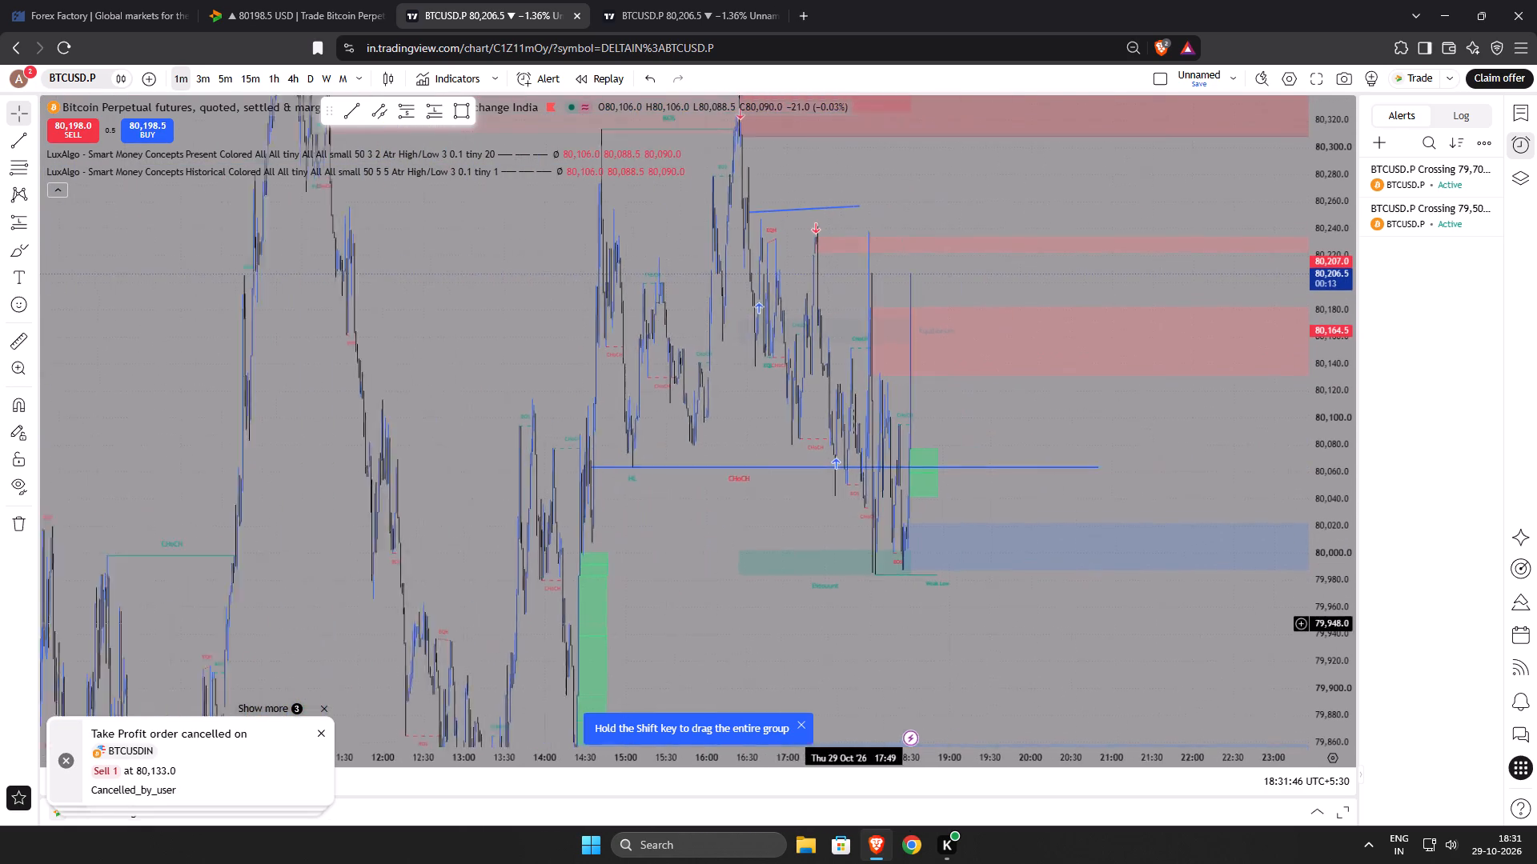
pyautogui.moveTo(803, 624); pyautogui.dragTo(745, 624)
pyautogui.scroll(2, 909, 492)
pyautogui.click(147, 14)
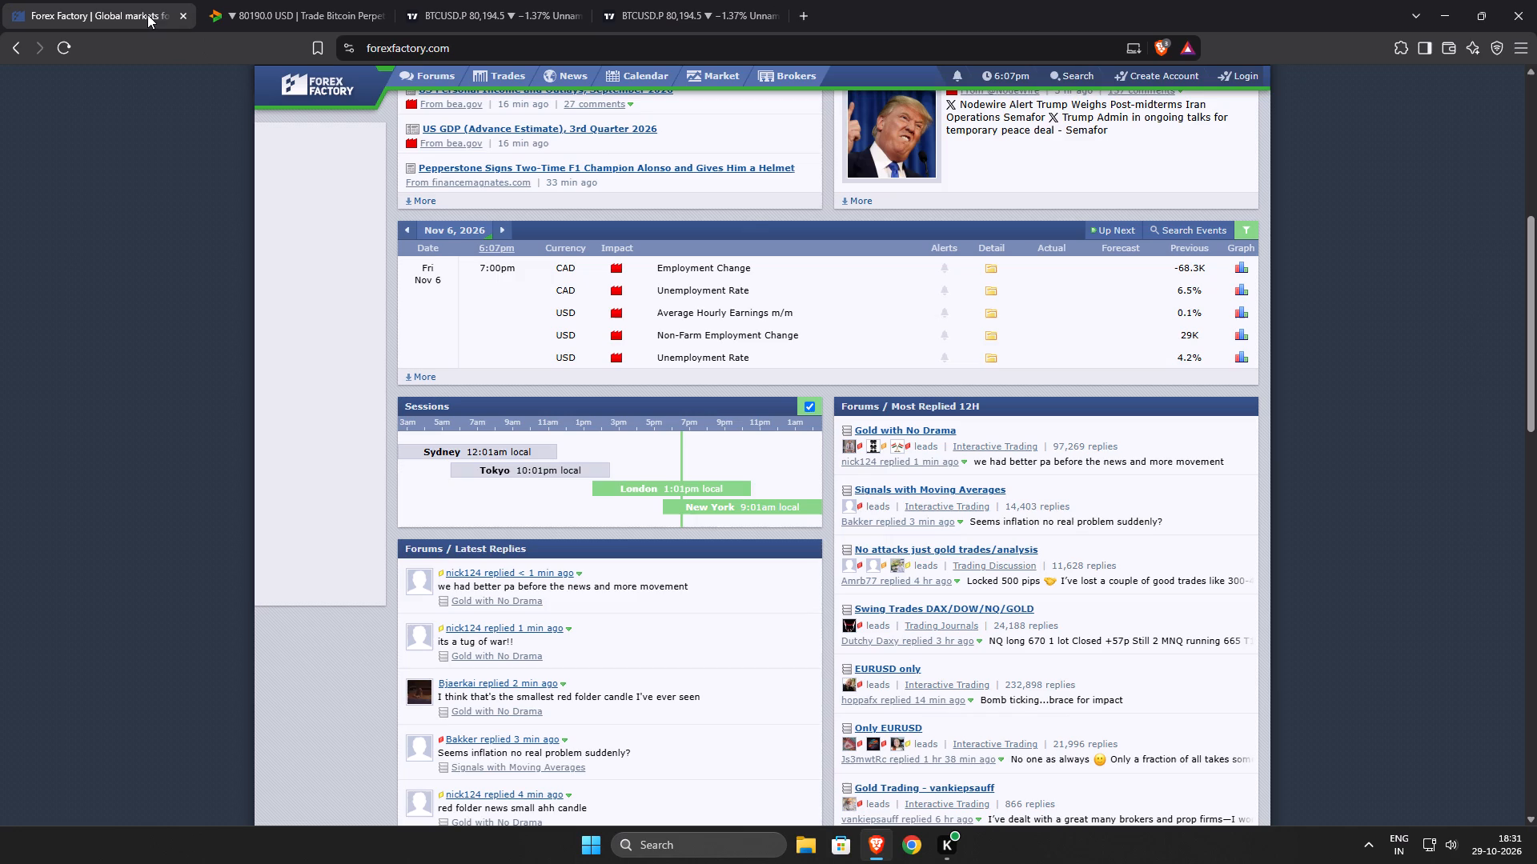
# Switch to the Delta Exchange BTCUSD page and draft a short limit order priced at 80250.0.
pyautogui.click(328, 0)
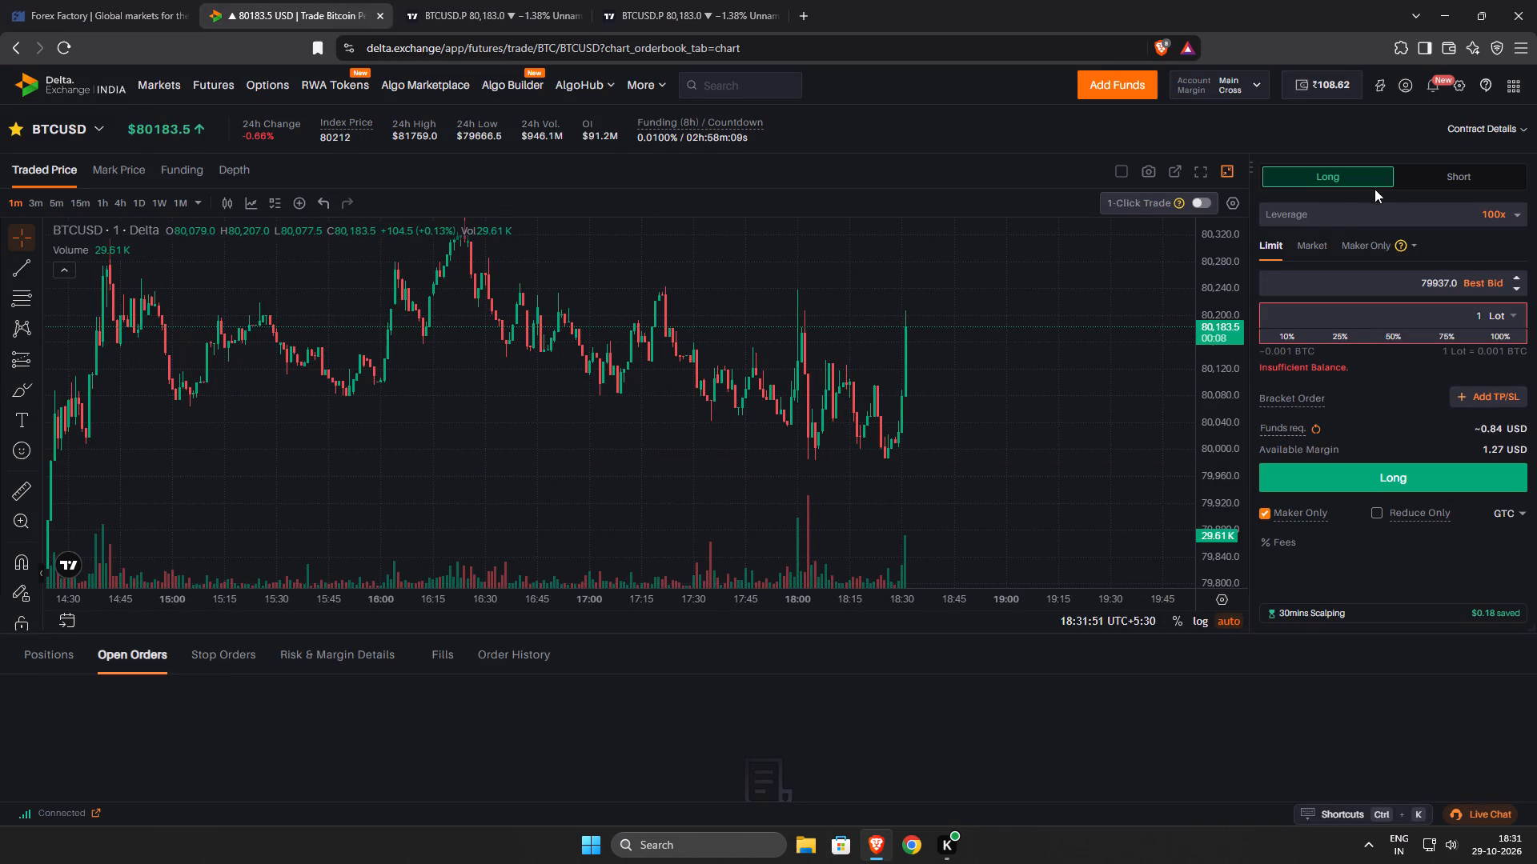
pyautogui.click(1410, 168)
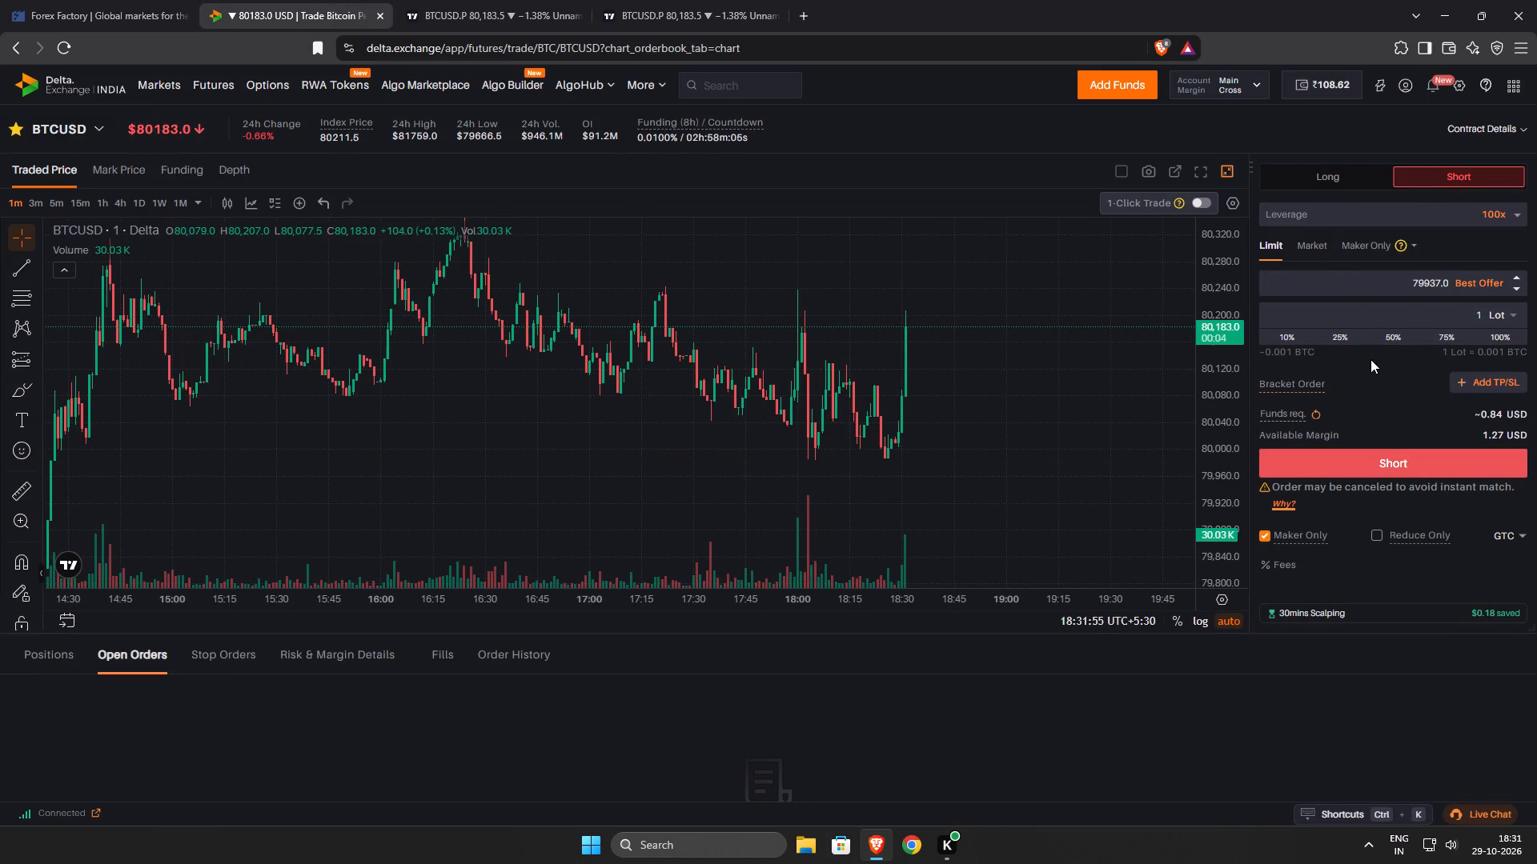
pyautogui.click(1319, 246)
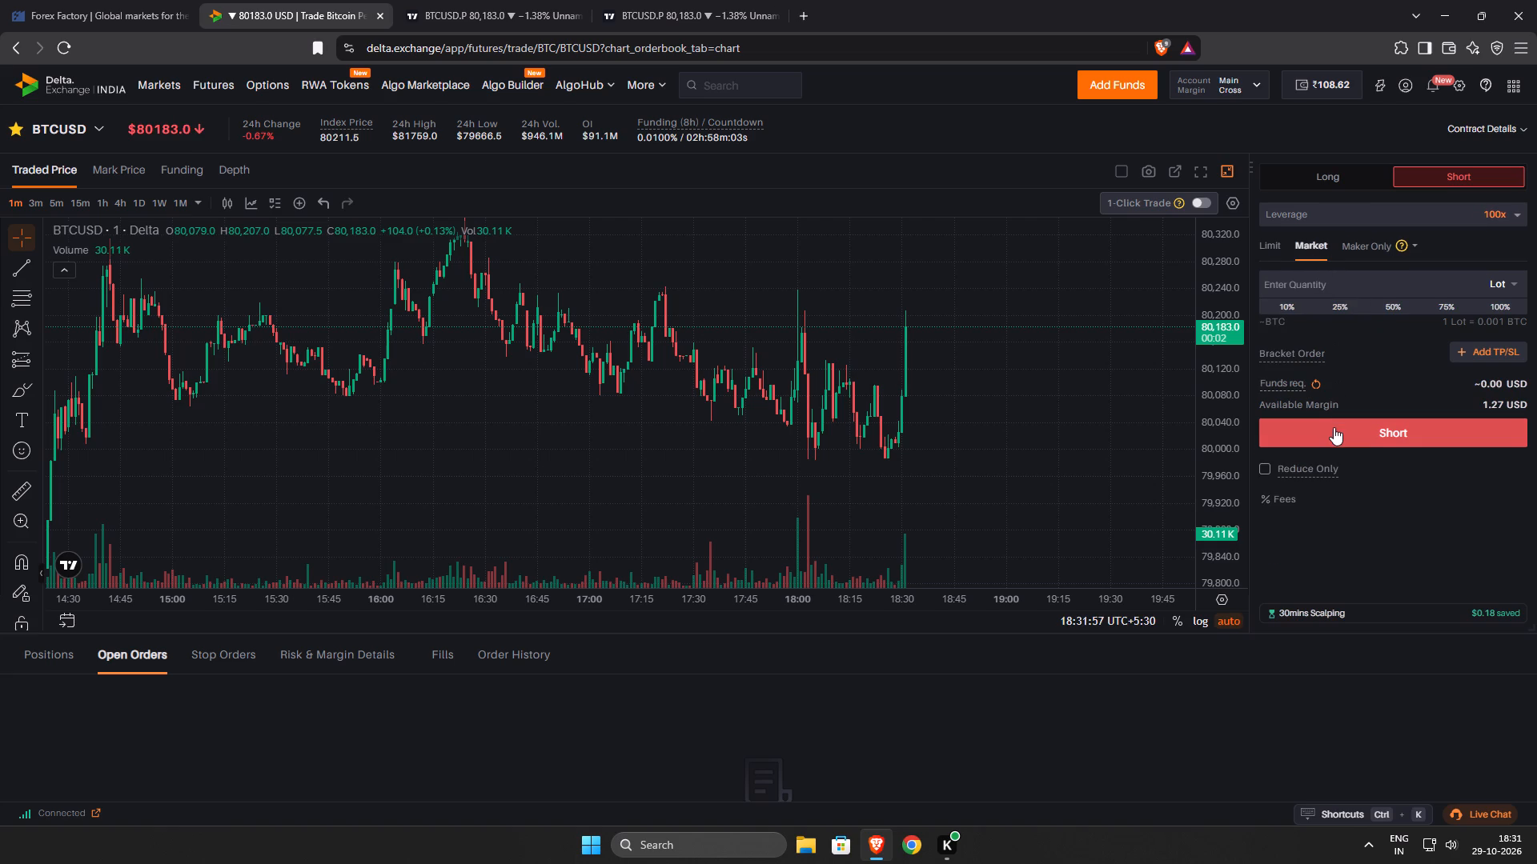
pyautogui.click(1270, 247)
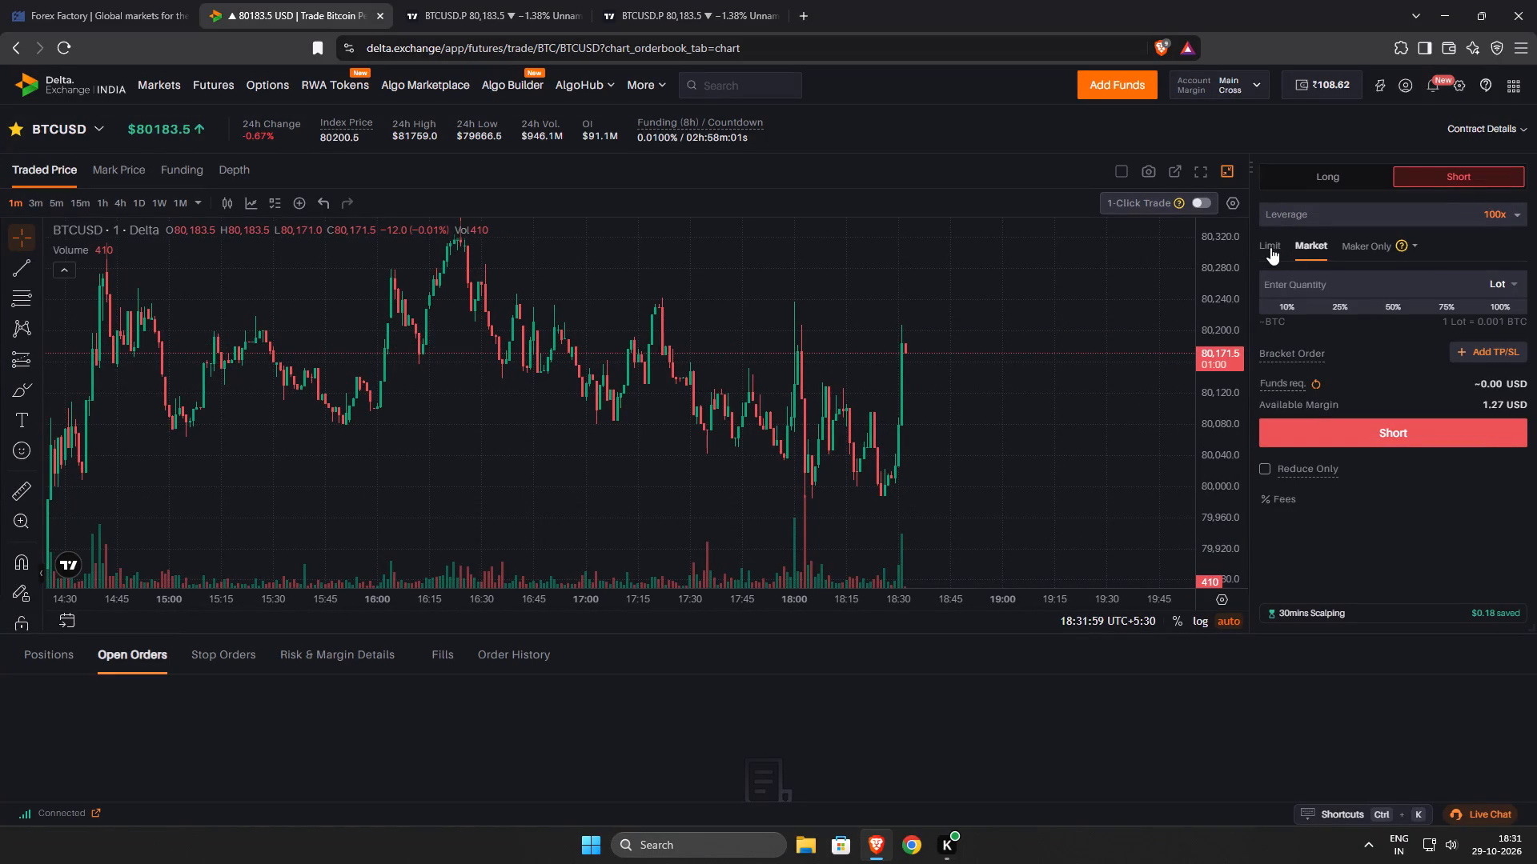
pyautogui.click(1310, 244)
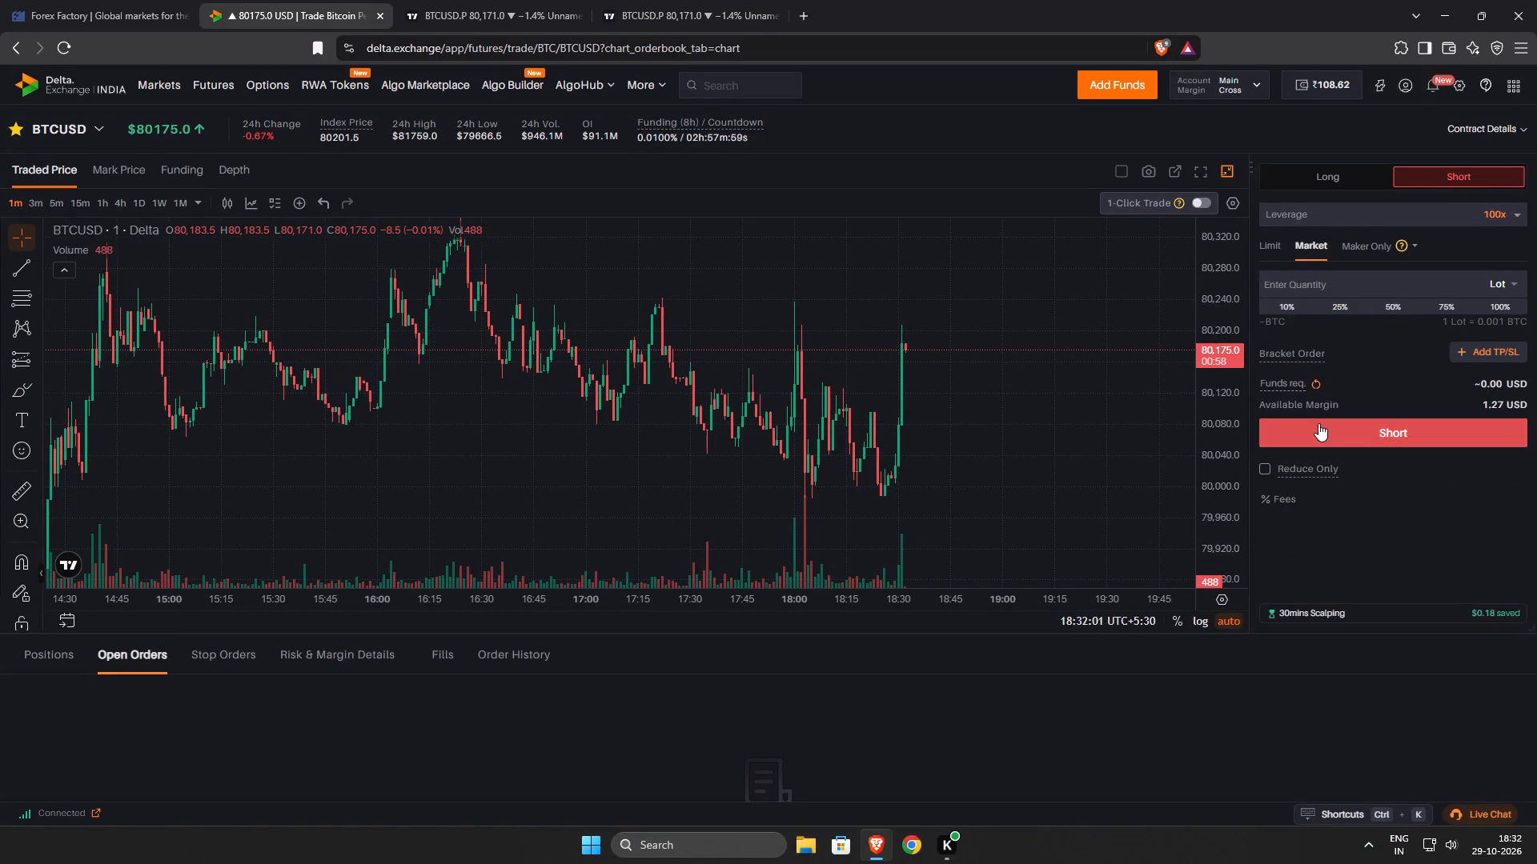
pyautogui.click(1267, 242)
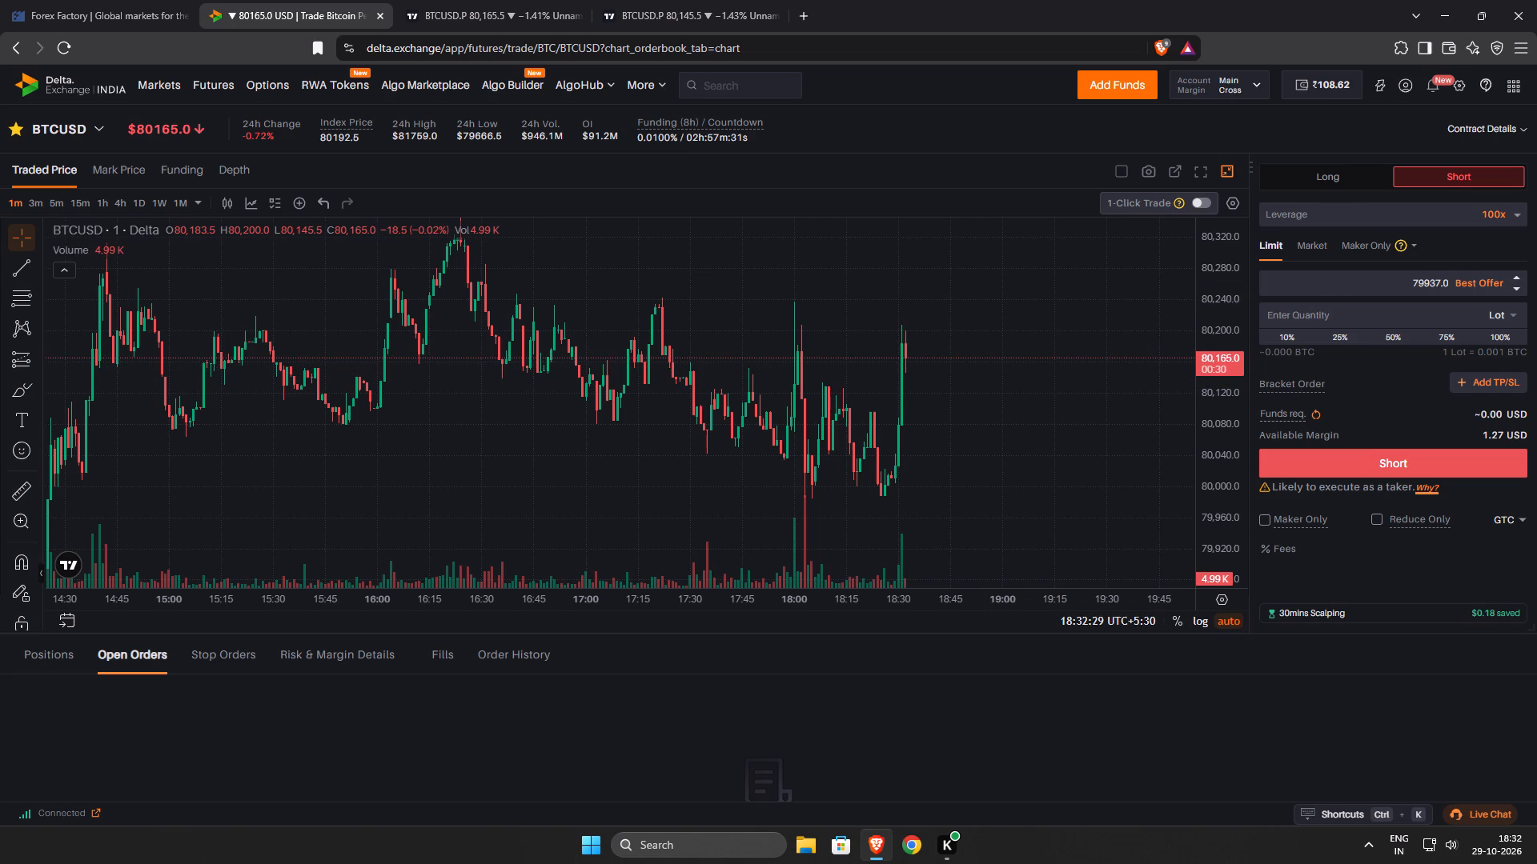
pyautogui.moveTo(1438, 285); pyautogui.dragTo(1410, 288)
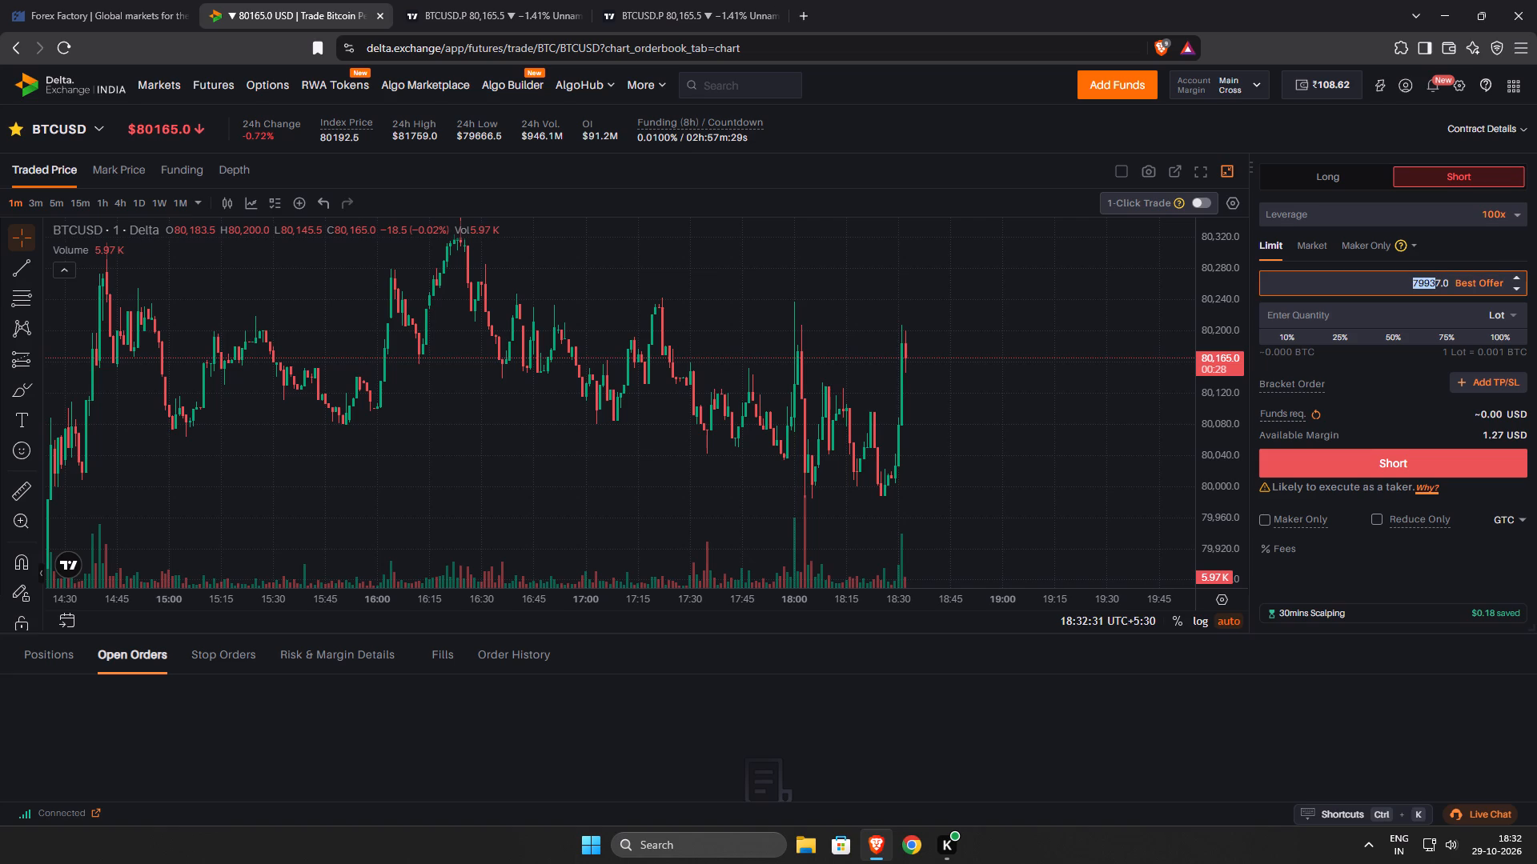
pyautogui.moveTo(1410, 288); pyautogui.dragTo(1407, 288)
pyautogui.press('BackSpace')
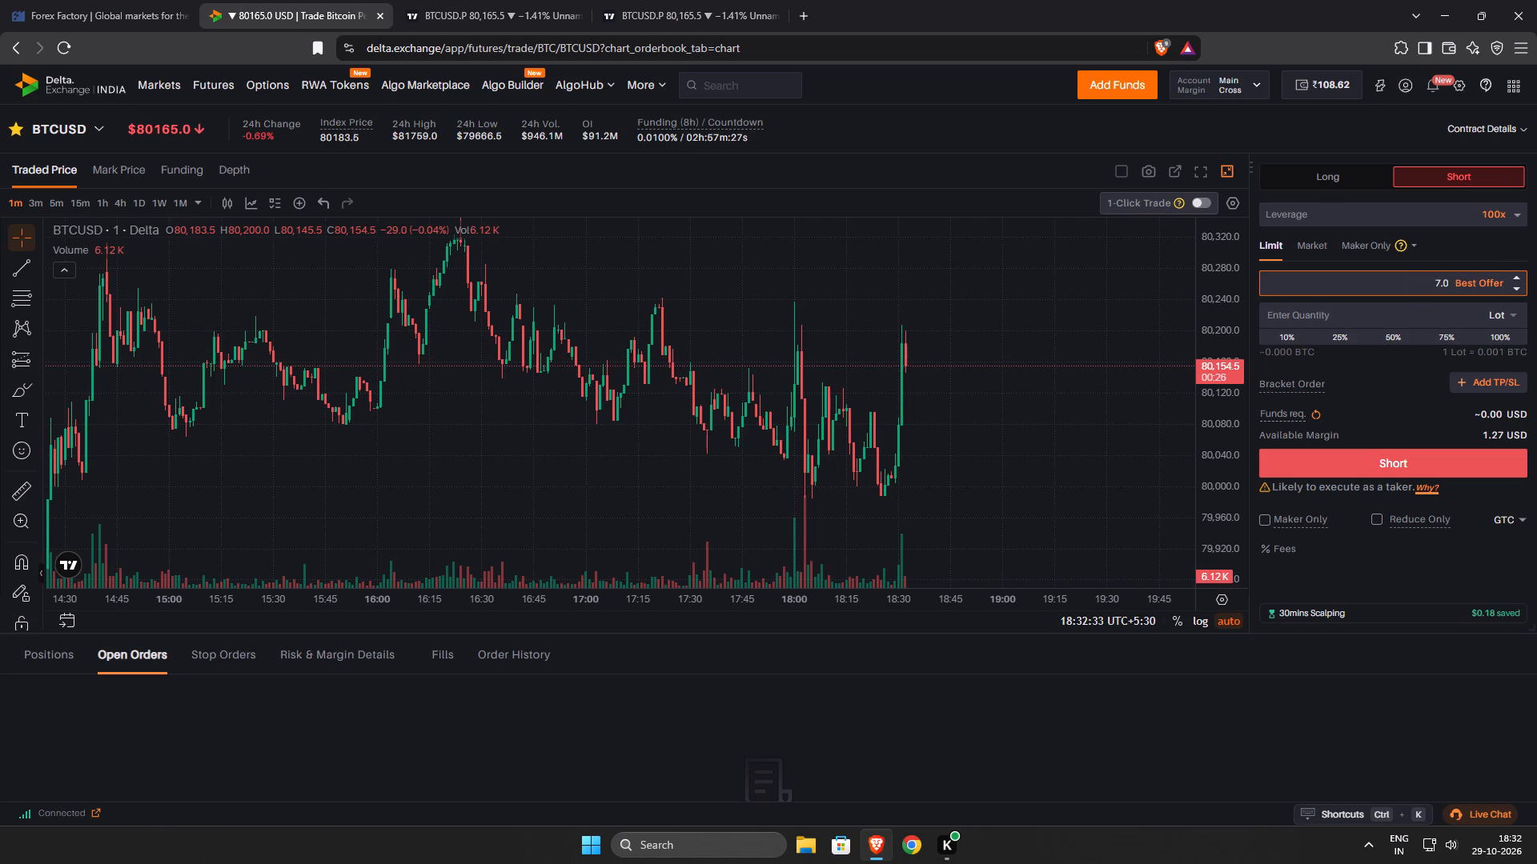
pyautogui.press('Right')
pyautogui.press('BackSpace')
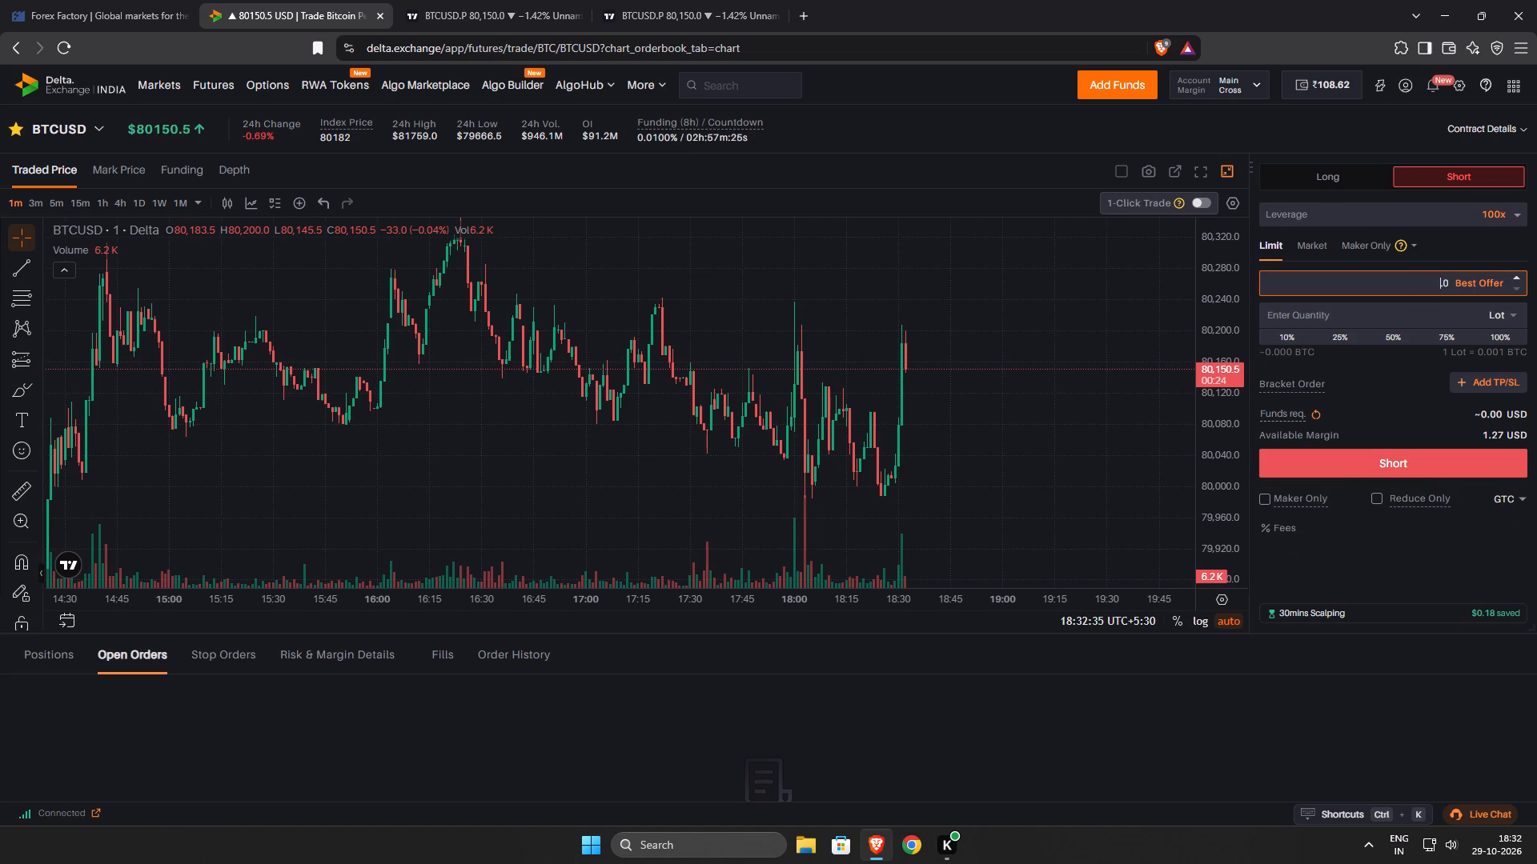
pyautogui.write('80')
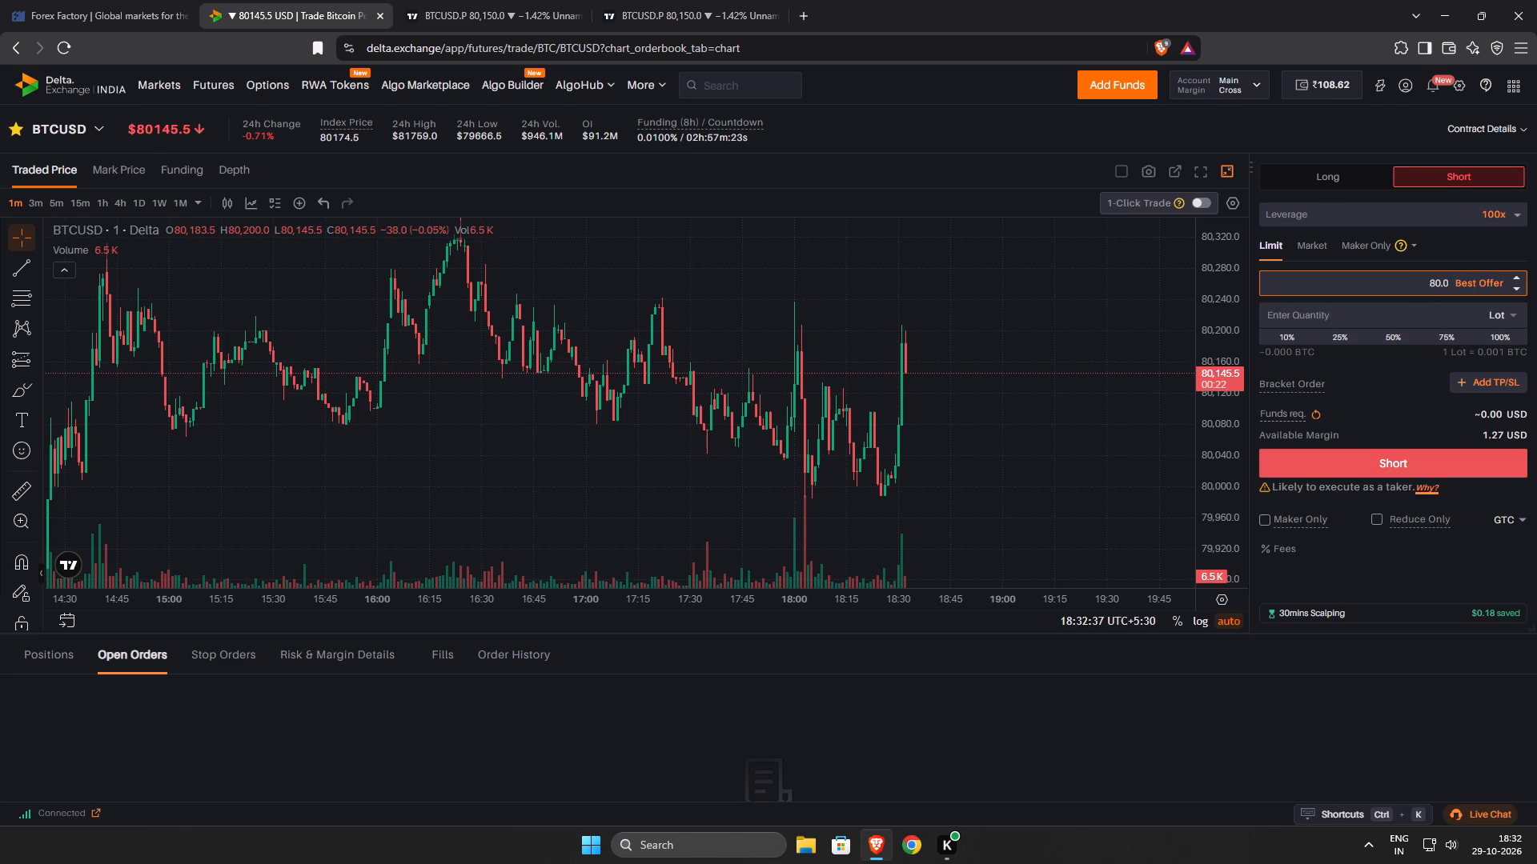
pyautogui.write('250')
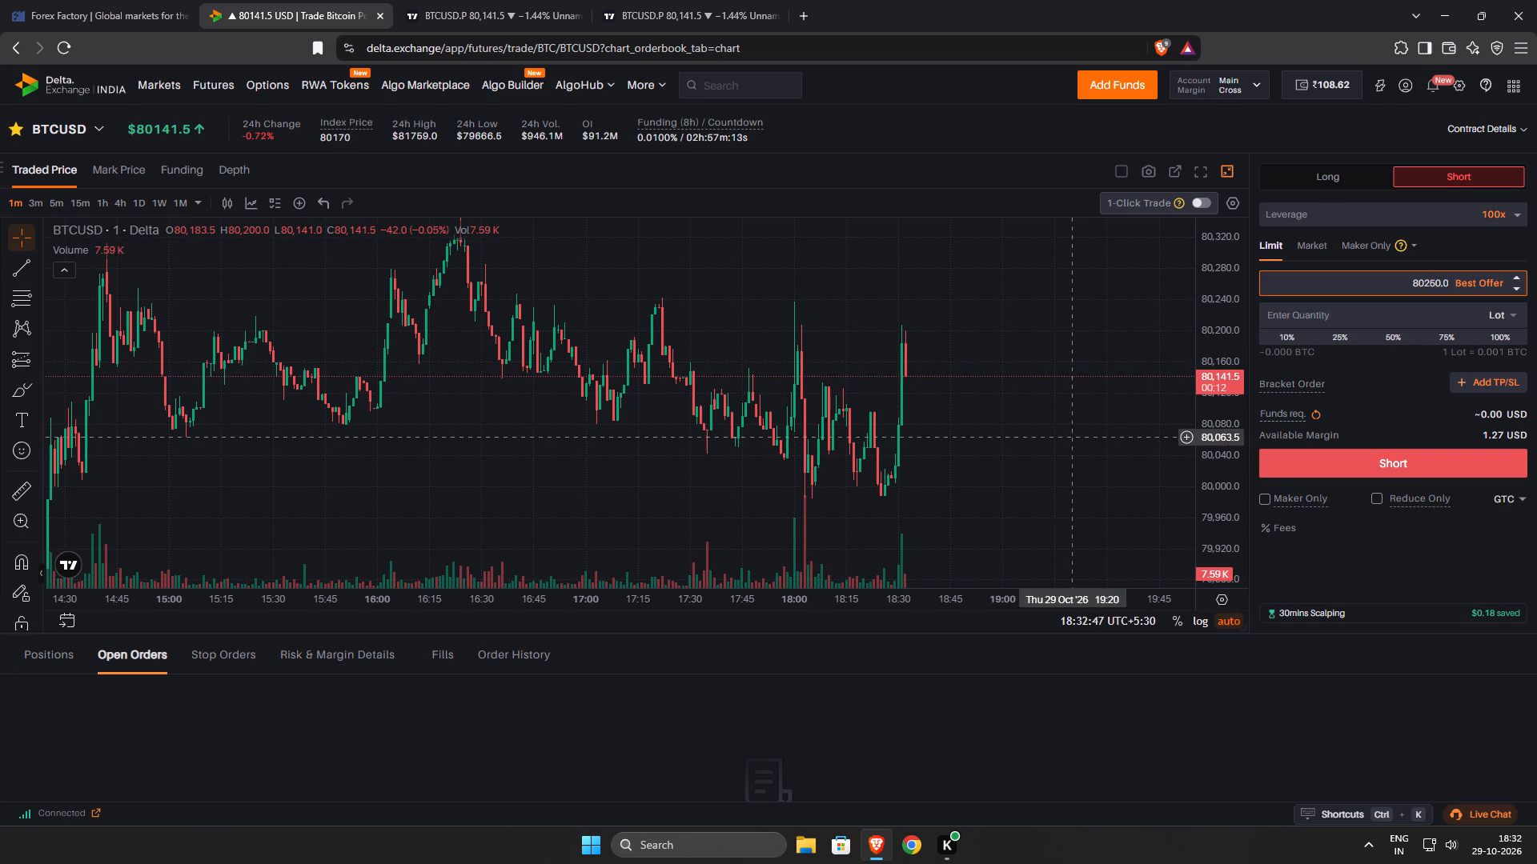
# Examine the recent one-minute BTCUSD price action on the chart to decide the order's entry level.
pyautogui.scroll(-1, 1015, 446)
pyautogui.scroll(3, 1011, 446)
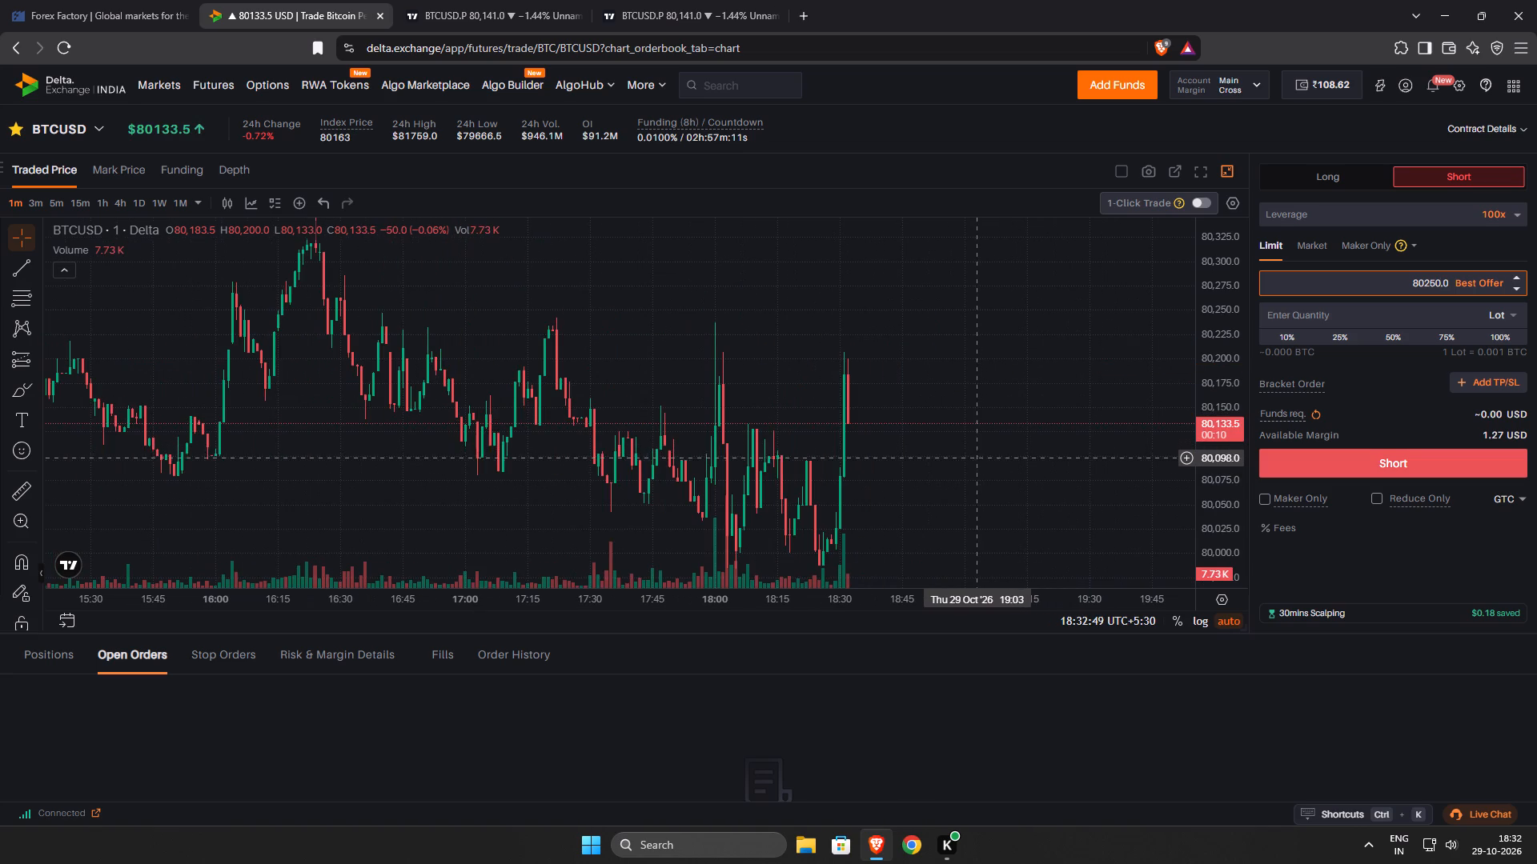
pyautogui.scroll(1, 969, 465)
pyautogui.moveTo(945, 503); pyautogui.dragTo(945, 483)
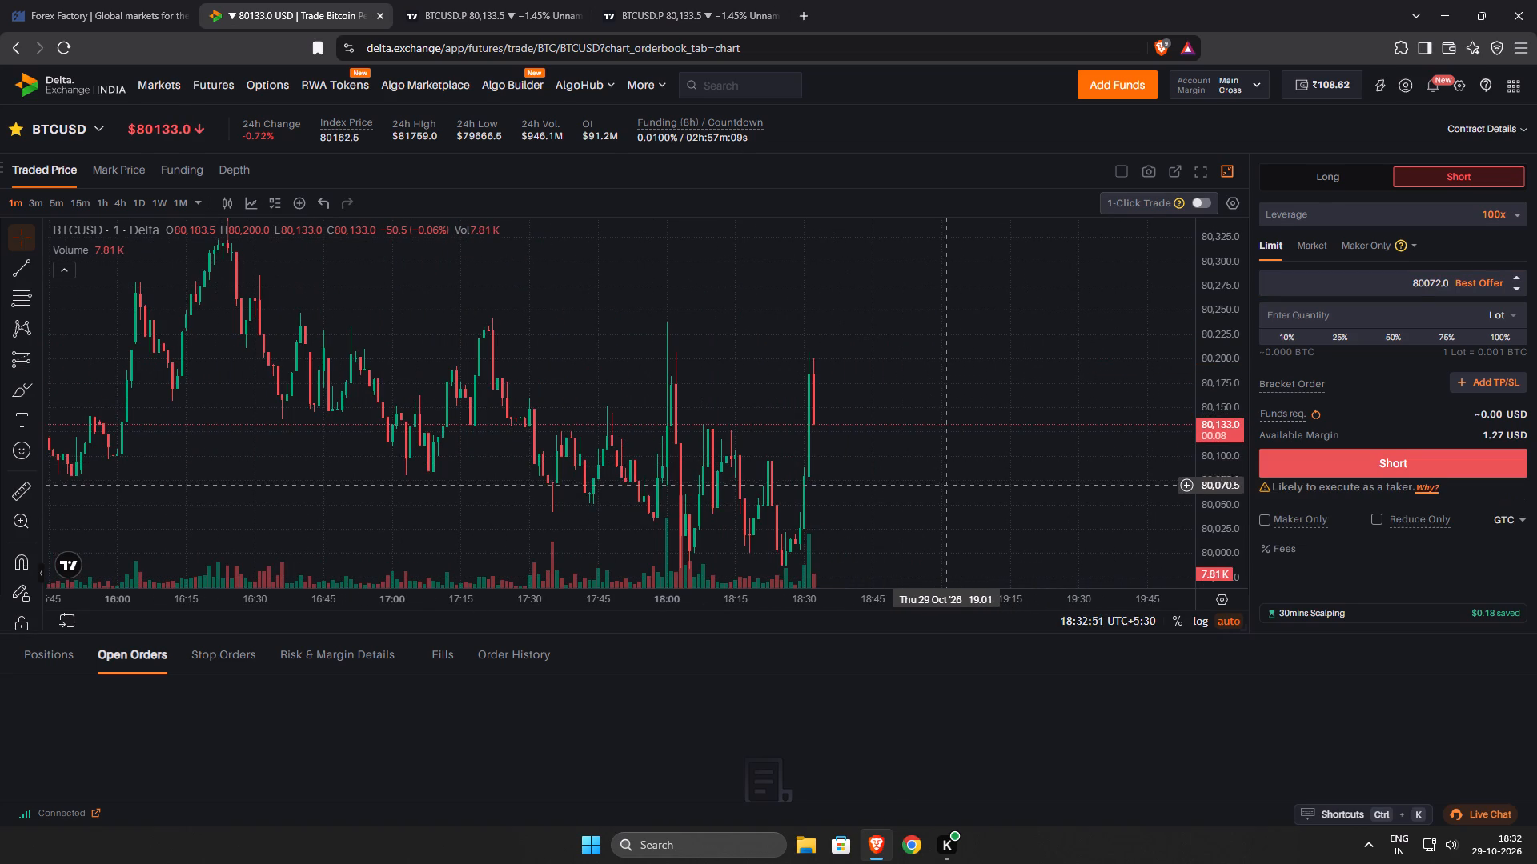
pyautogui.moveTo(940, 511); pyautogui.dragTo(940, 434)
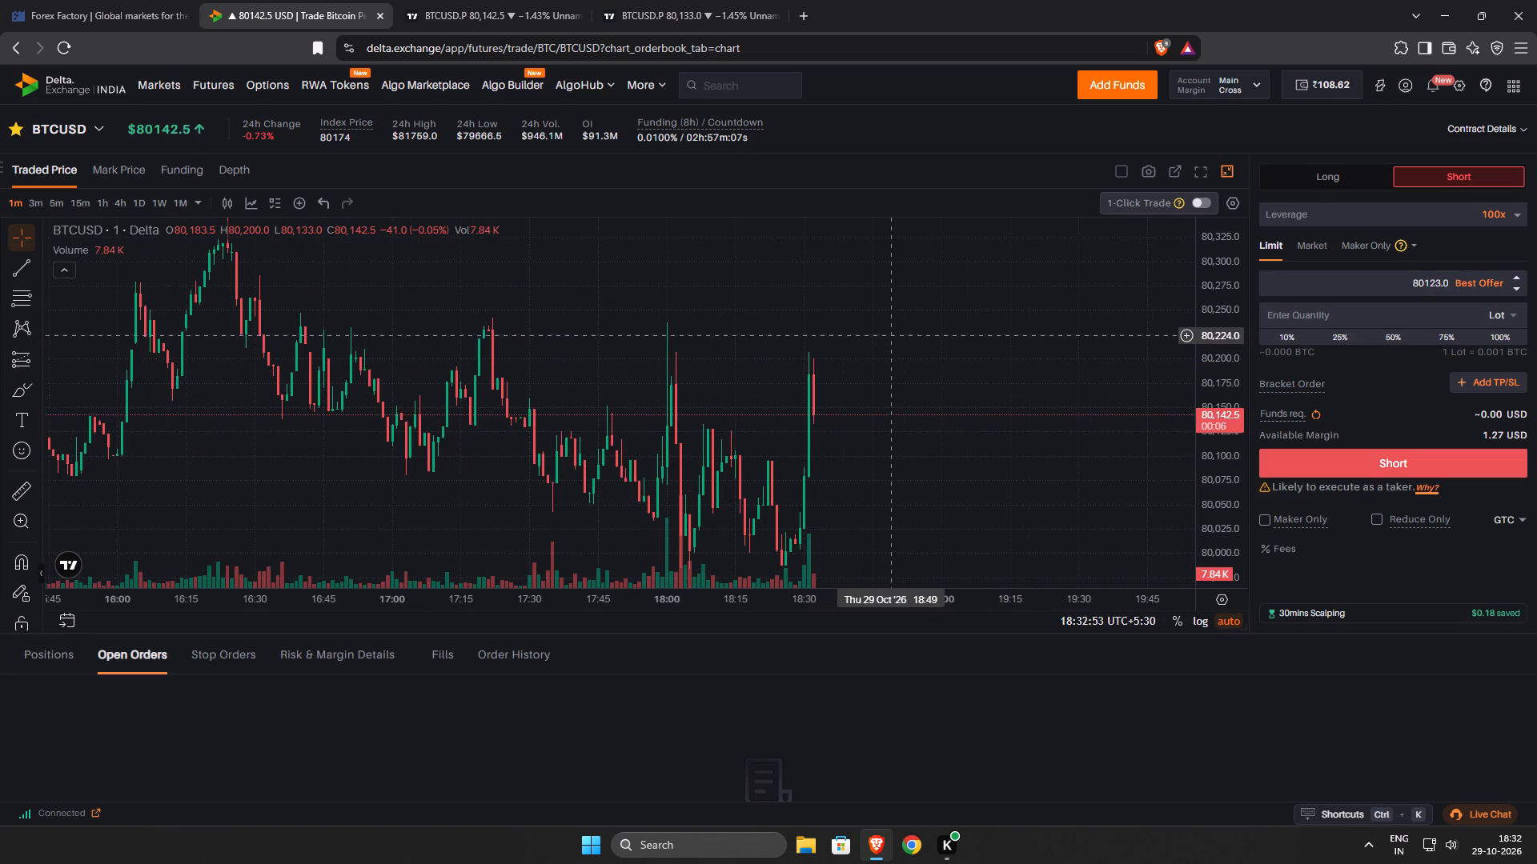
pyautogui.scroll(-2, 892, 335)
pyautogui.moveTo(991, 517); pyautogui.dragTo(990, 365)
pyautogui.scroll(-3, 1004, 478)
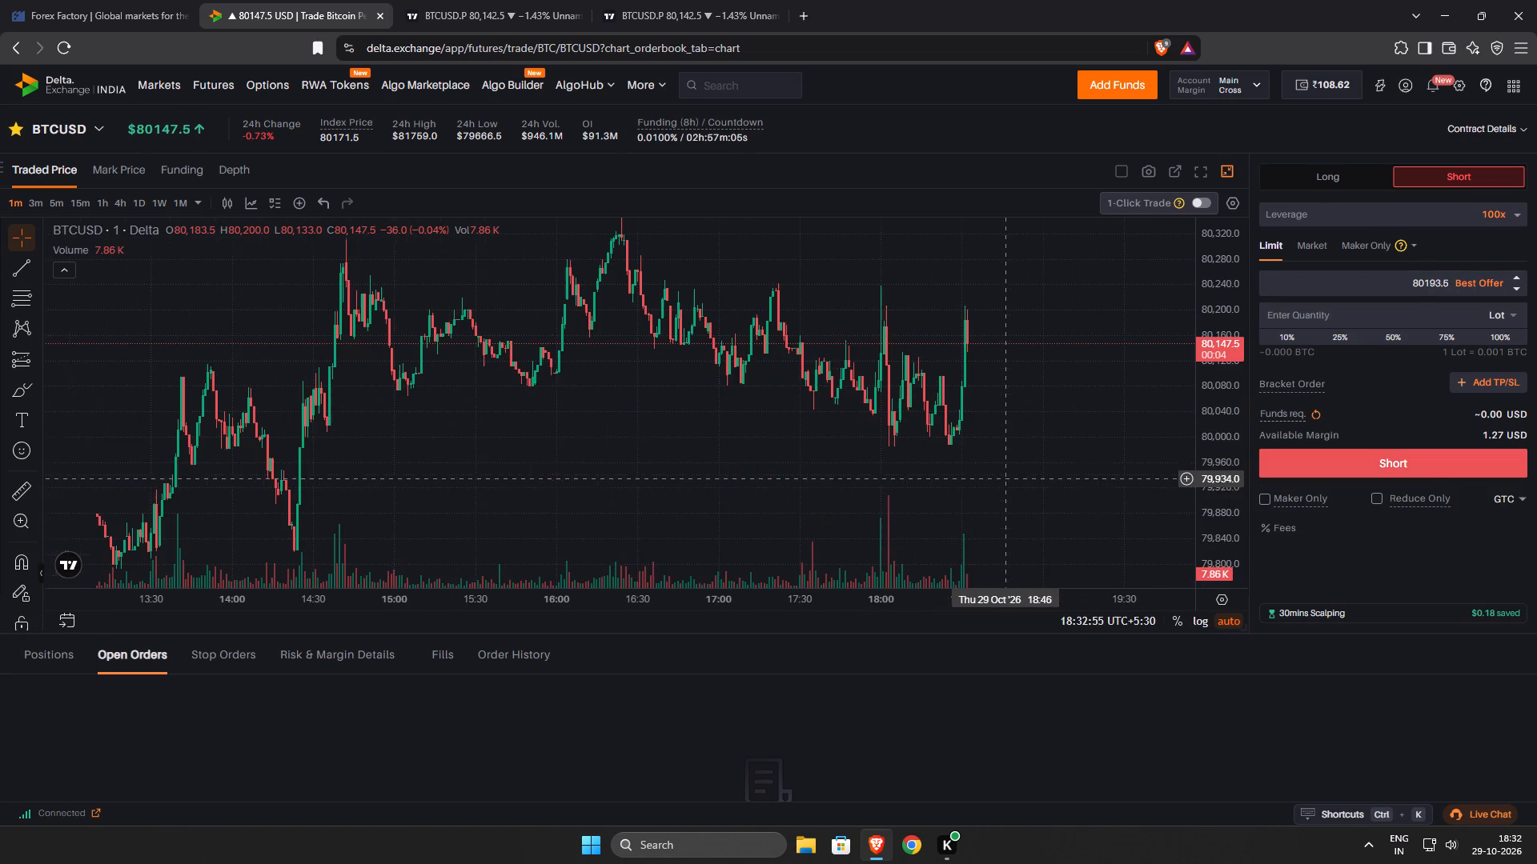
pyautogui.moveTo(1000, 511); pyautogui.dragTo(987, 414)
pyautogui.moveTo(940, 482); pyautogui.dragTo(945, 426)
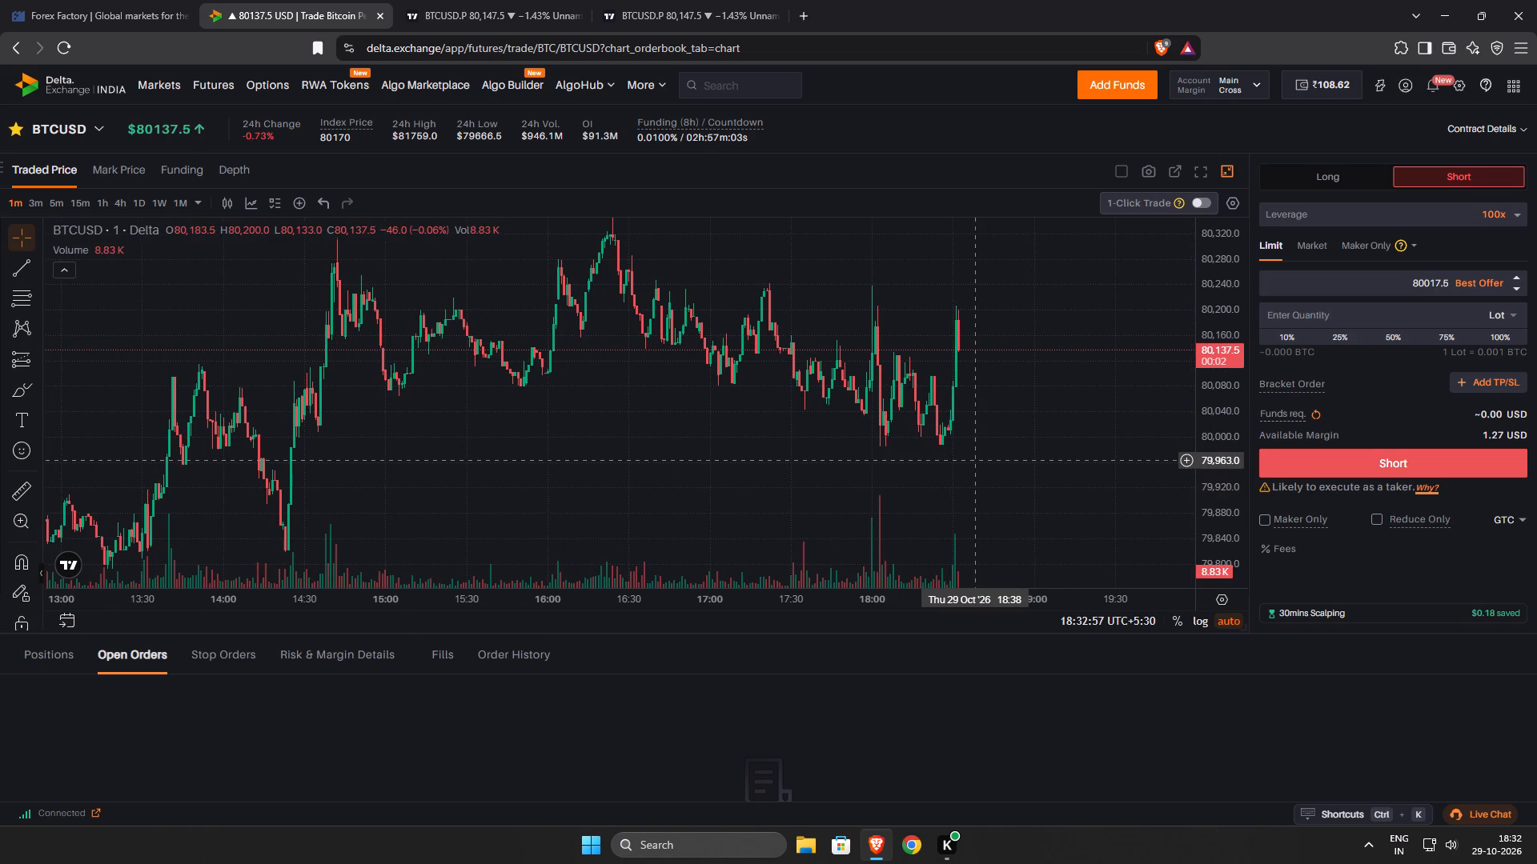
pyautogui.scroll(-2, 1065, 479)
pyautogui.scroll(2, 1067, 480)
pyautogui.scroll(3, 973, 482)
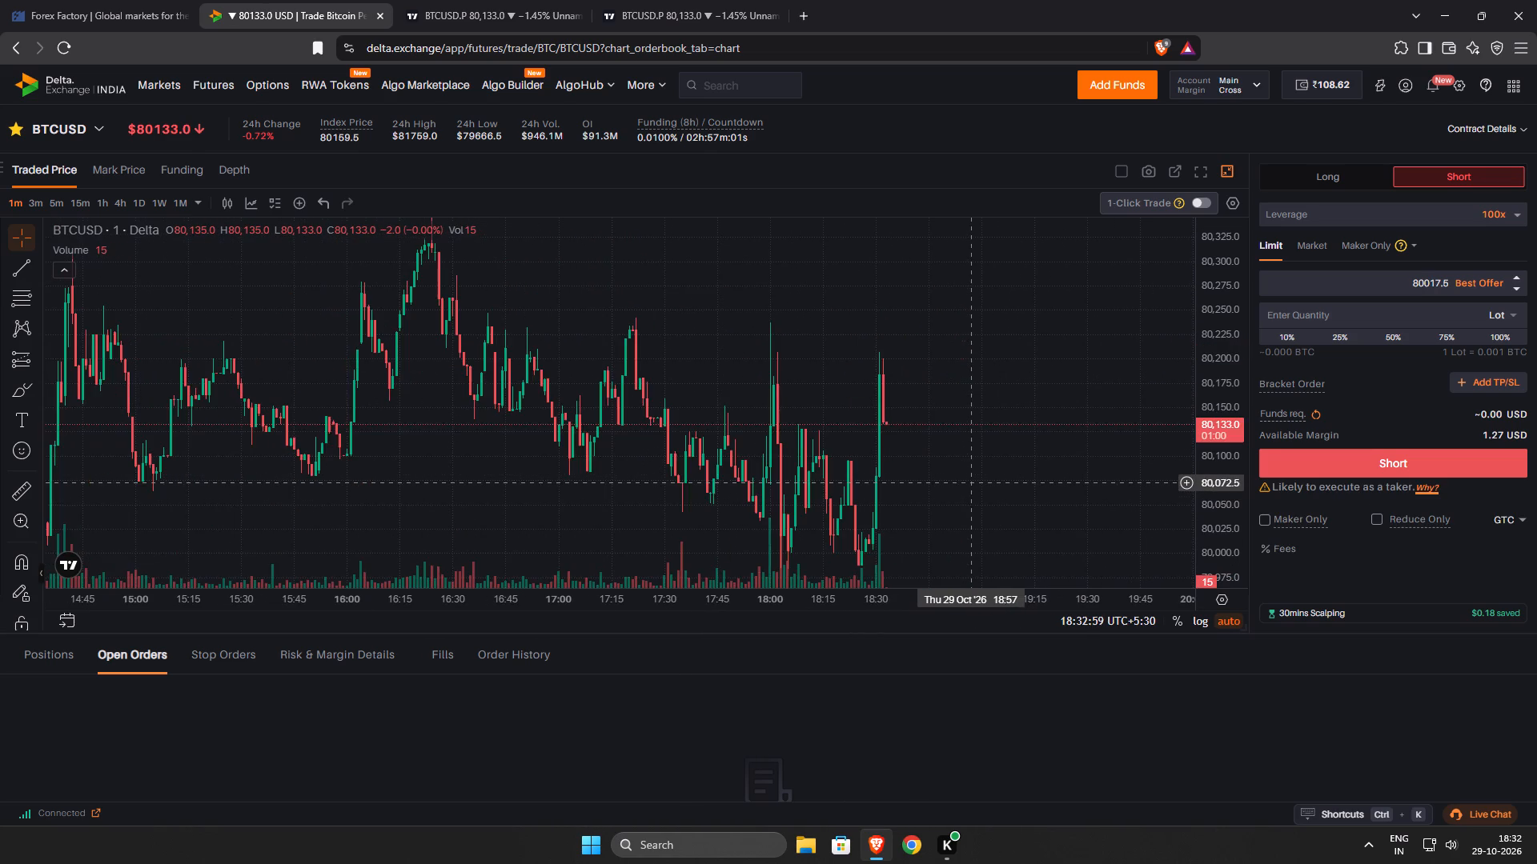
pyautogui.scroll(-2, 943, 507)
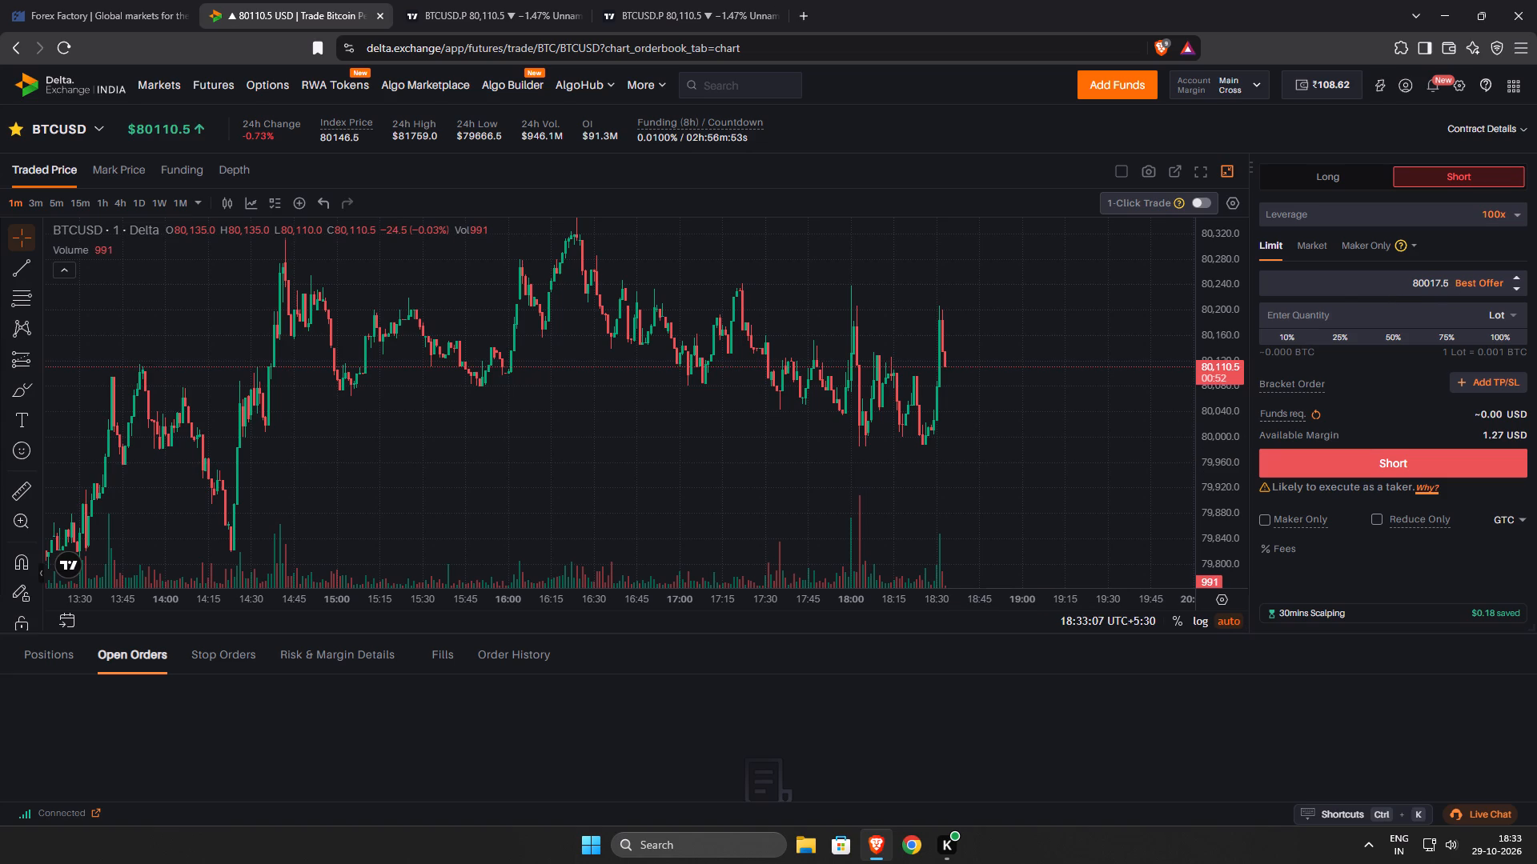
# Set up a long limit order at 79950.5 with 100% quantity and Maker Only enabled.
pyautogui.moveTo(1439, 284); pyautogui.dragTo(1411, 286)
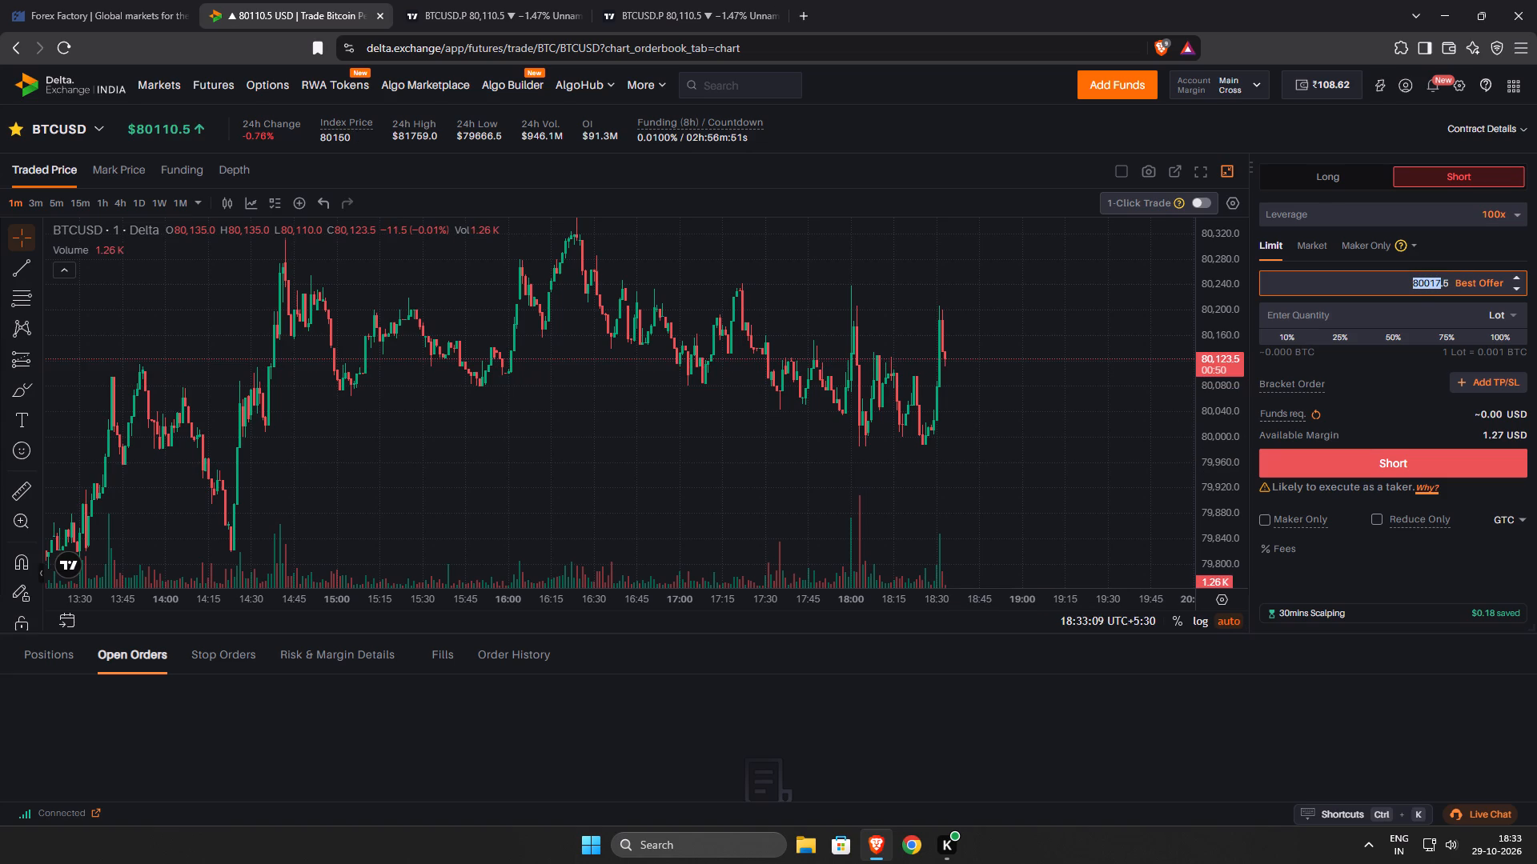
pyautogui.press('BackSpace')
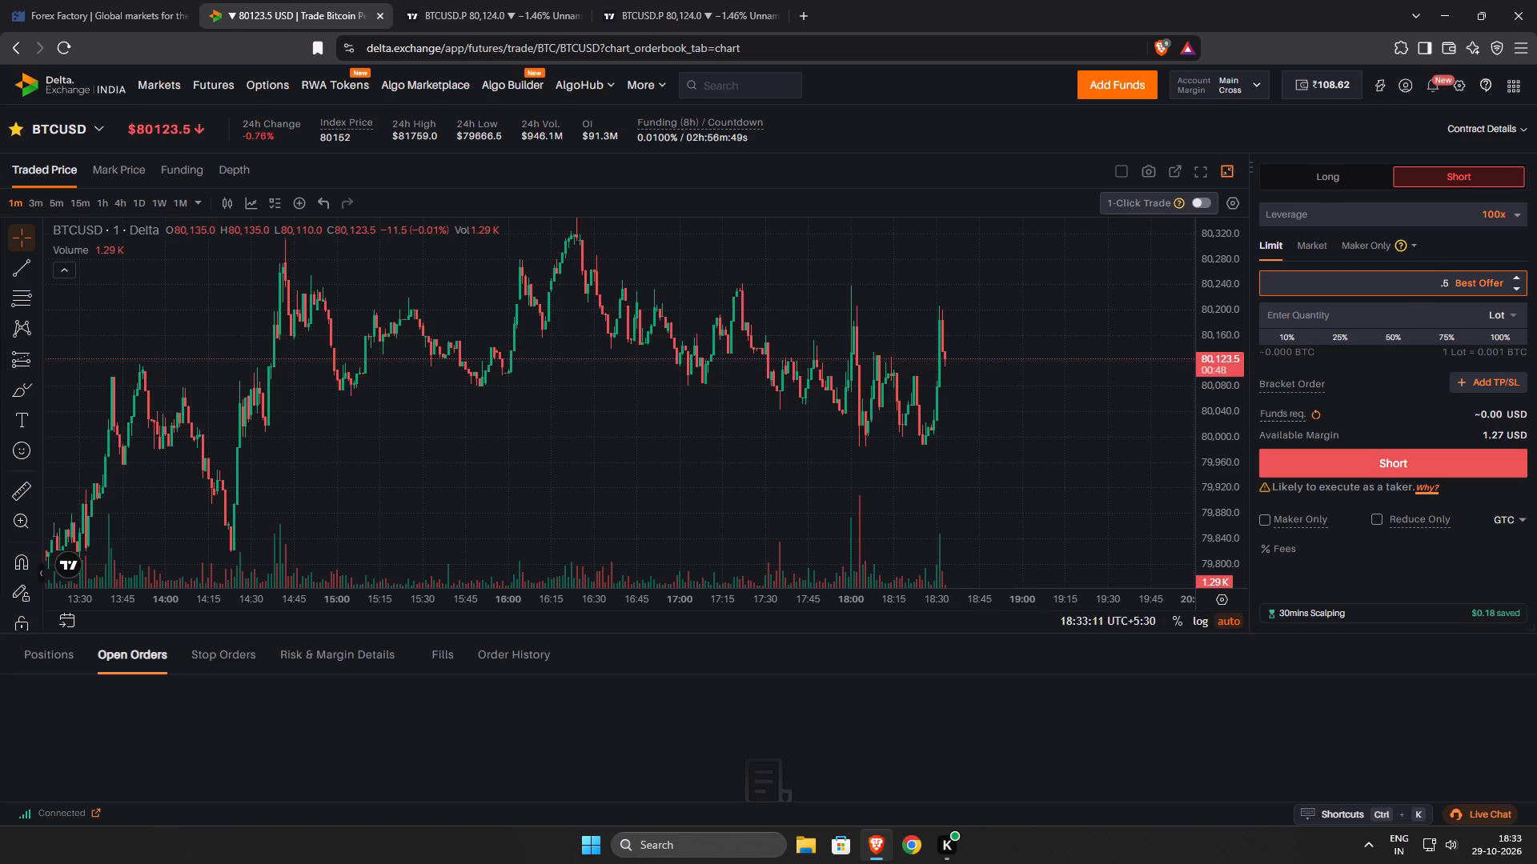
pyautogui.write('79')
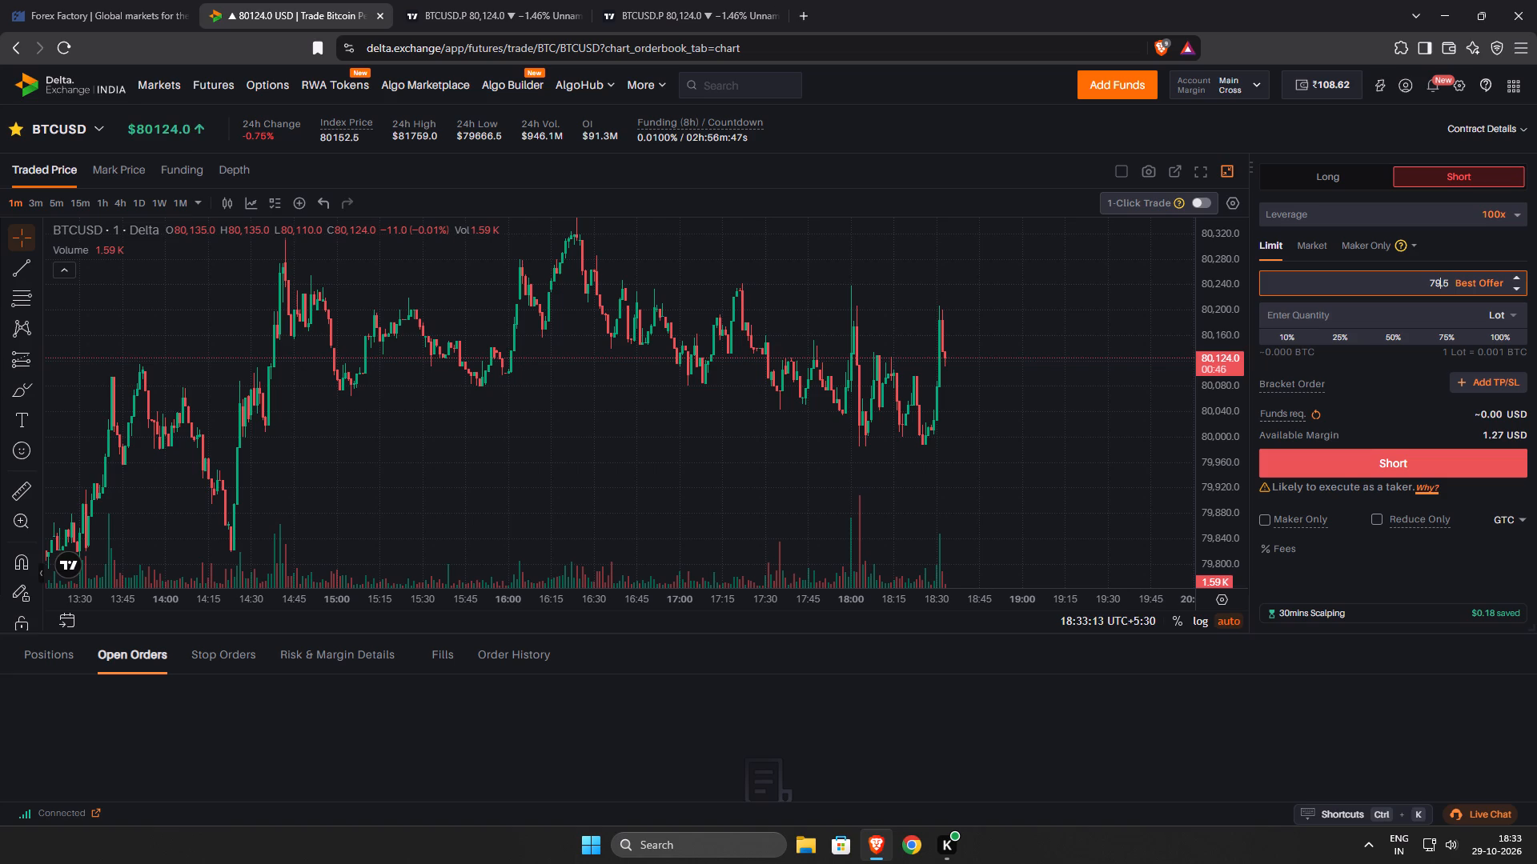
pyautogui.press('9')
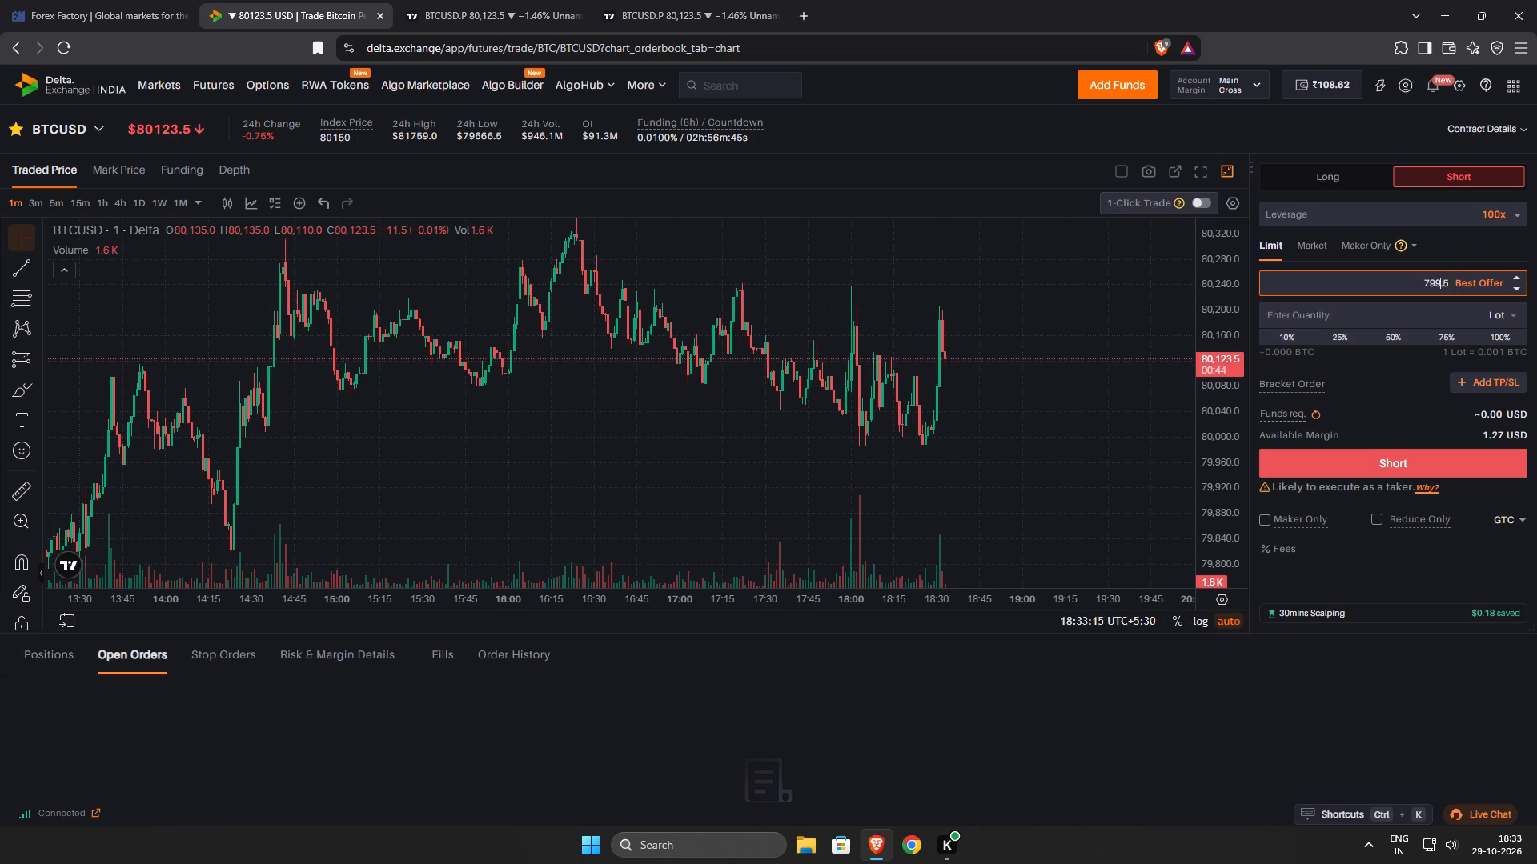
pyautogui.write('50')
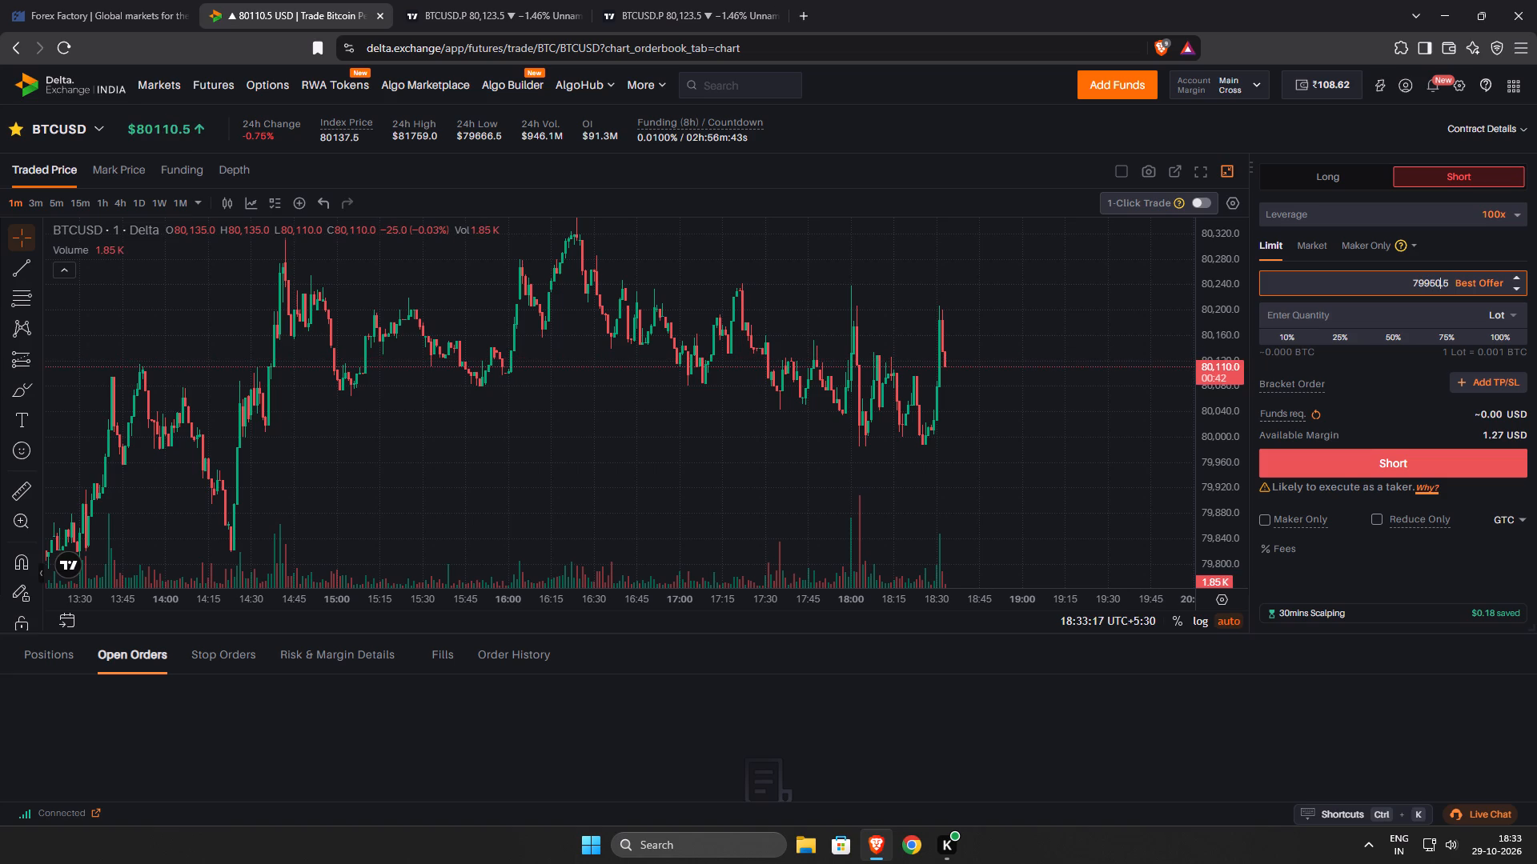
pyautogui.click(1351, 173)
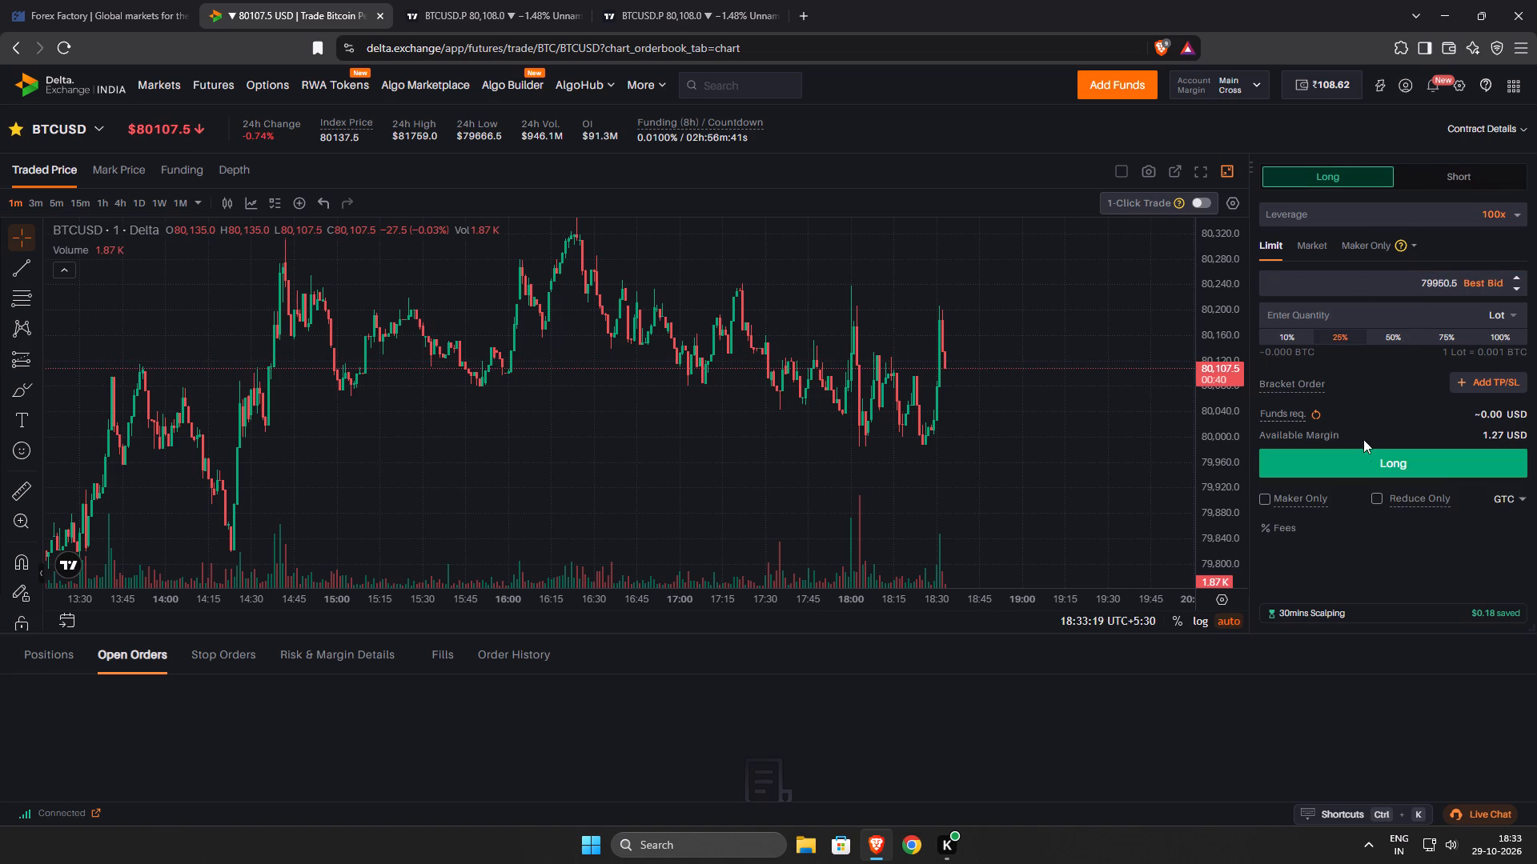
pyautogui.click(1501, 338)
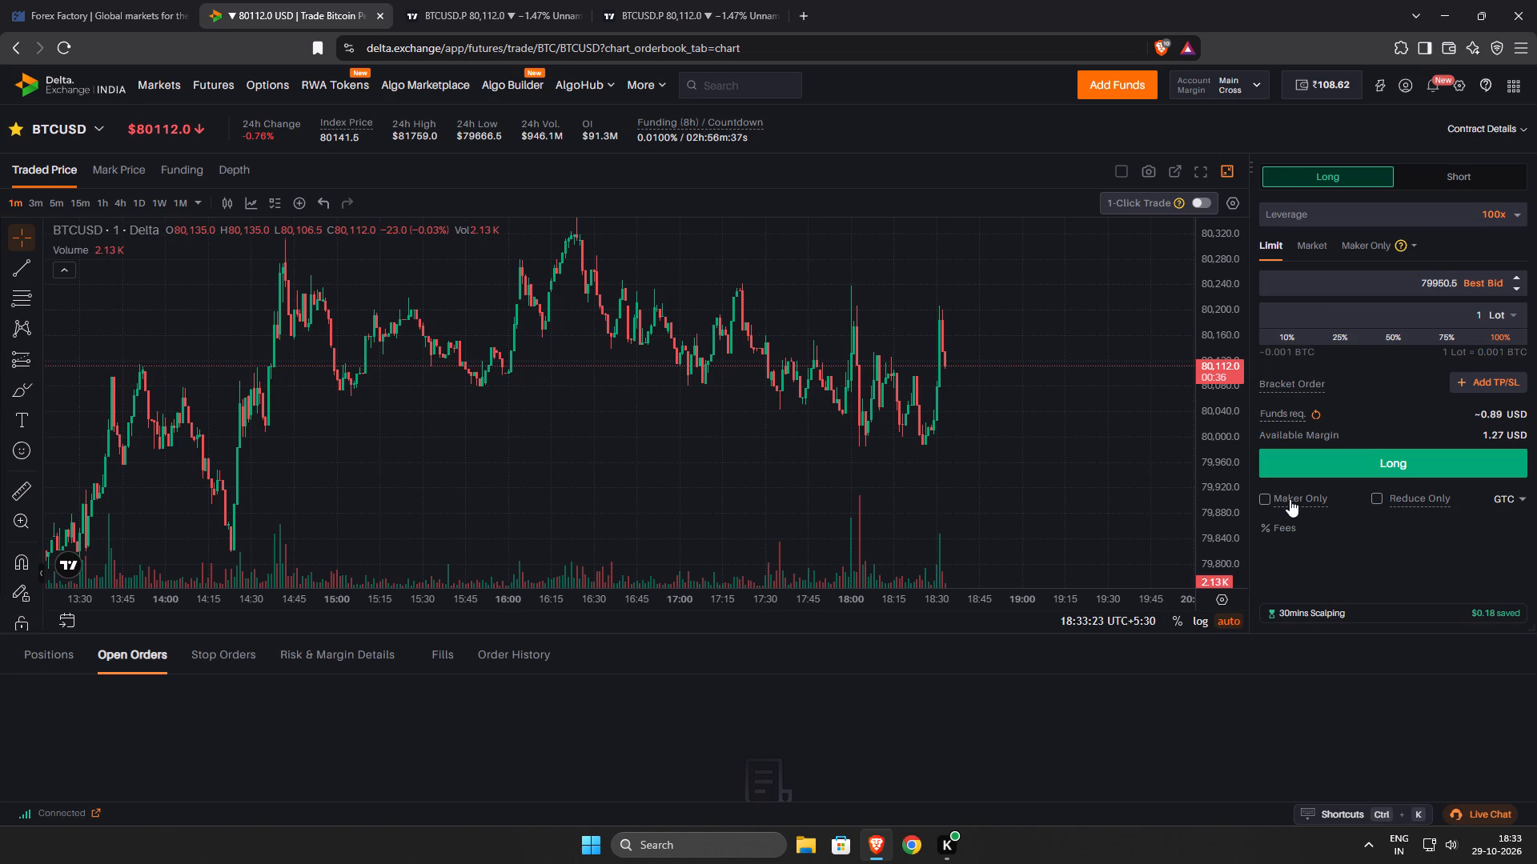
pyautogui.click(1267, 498)
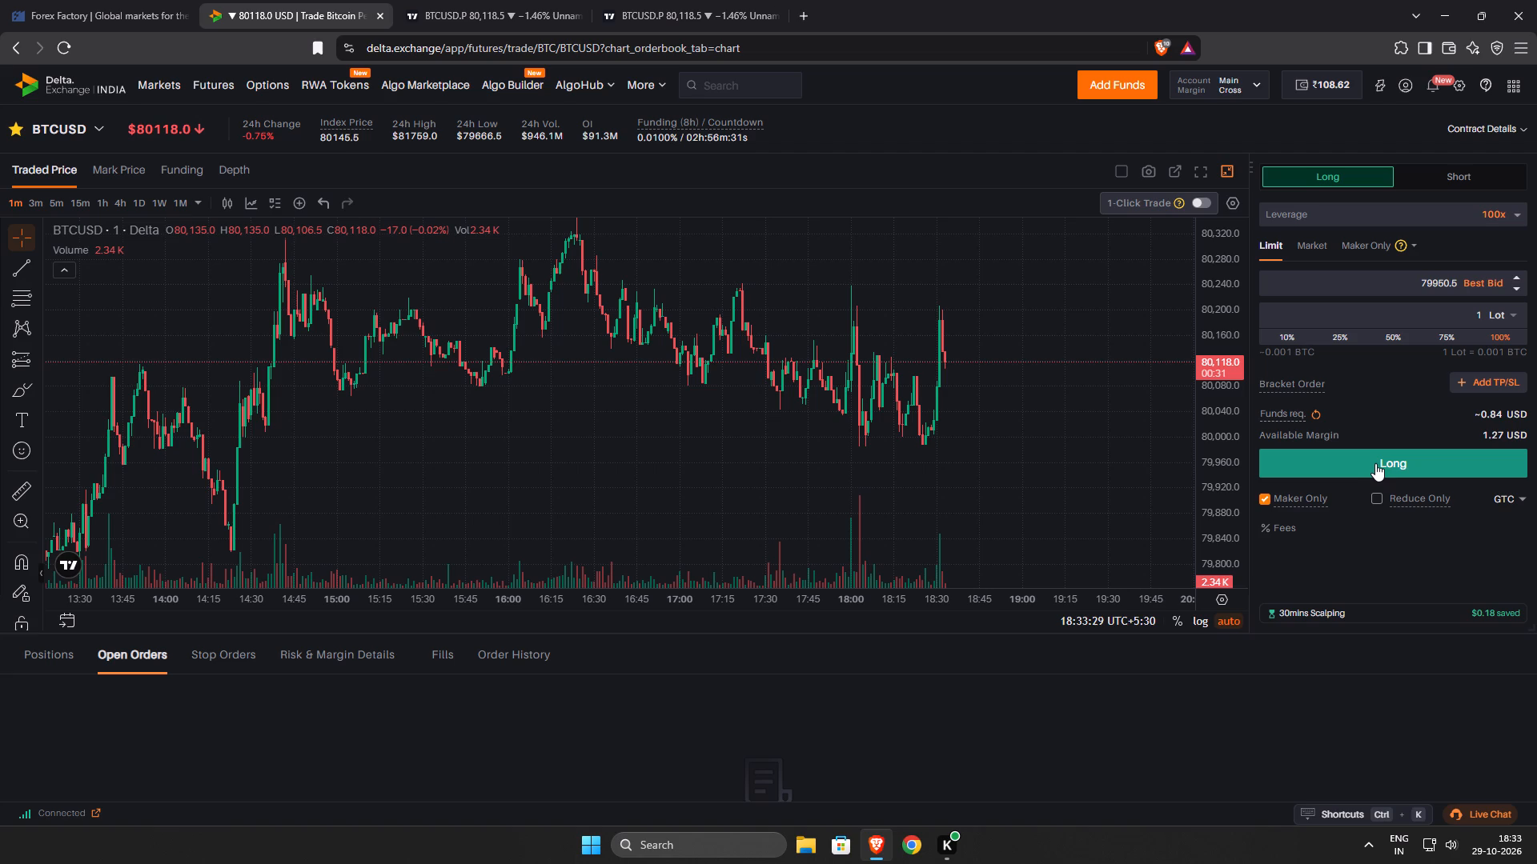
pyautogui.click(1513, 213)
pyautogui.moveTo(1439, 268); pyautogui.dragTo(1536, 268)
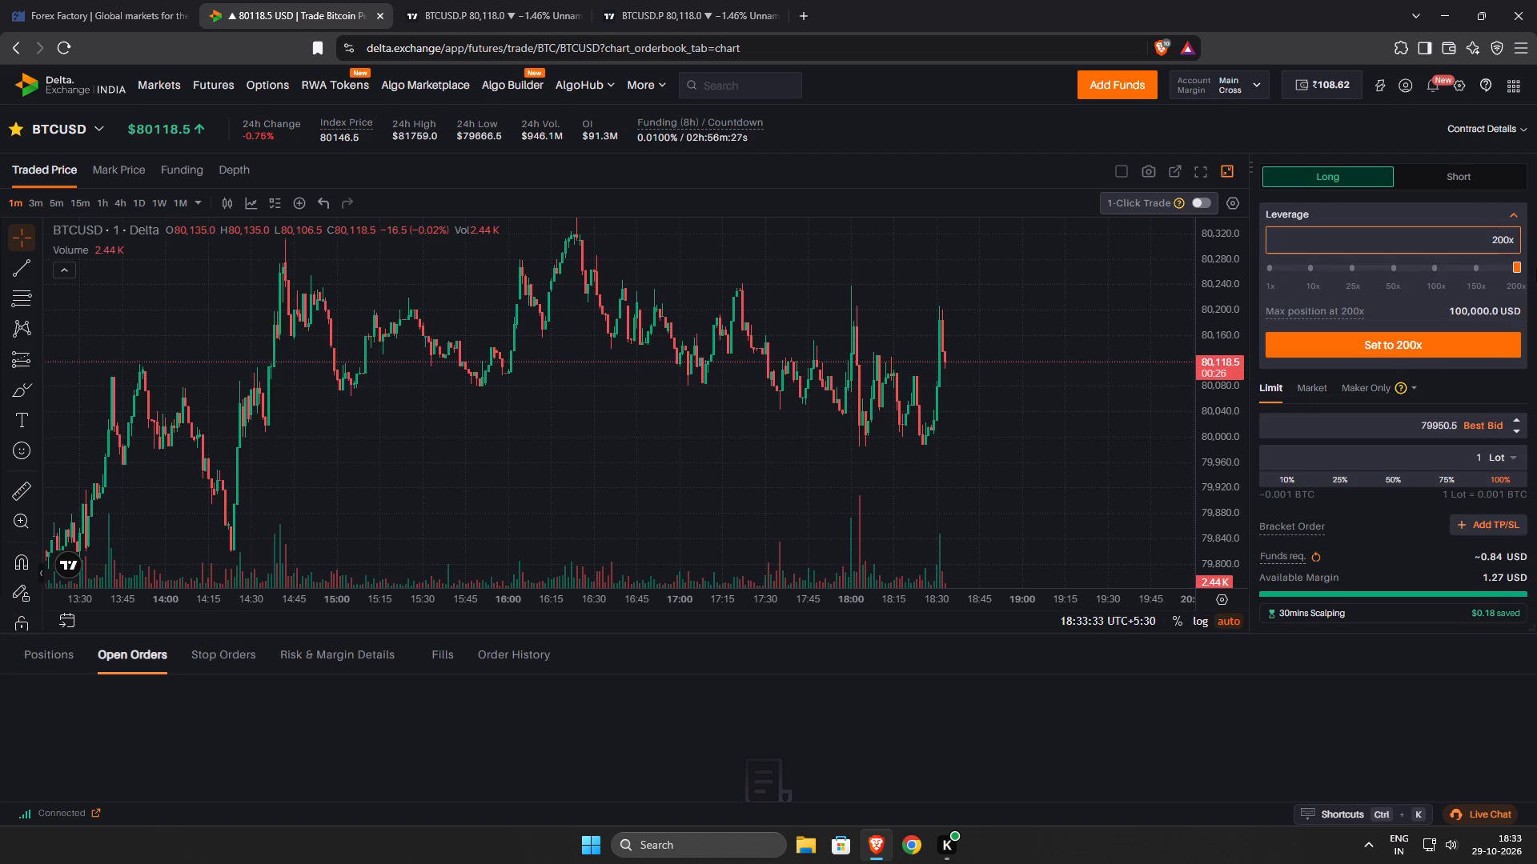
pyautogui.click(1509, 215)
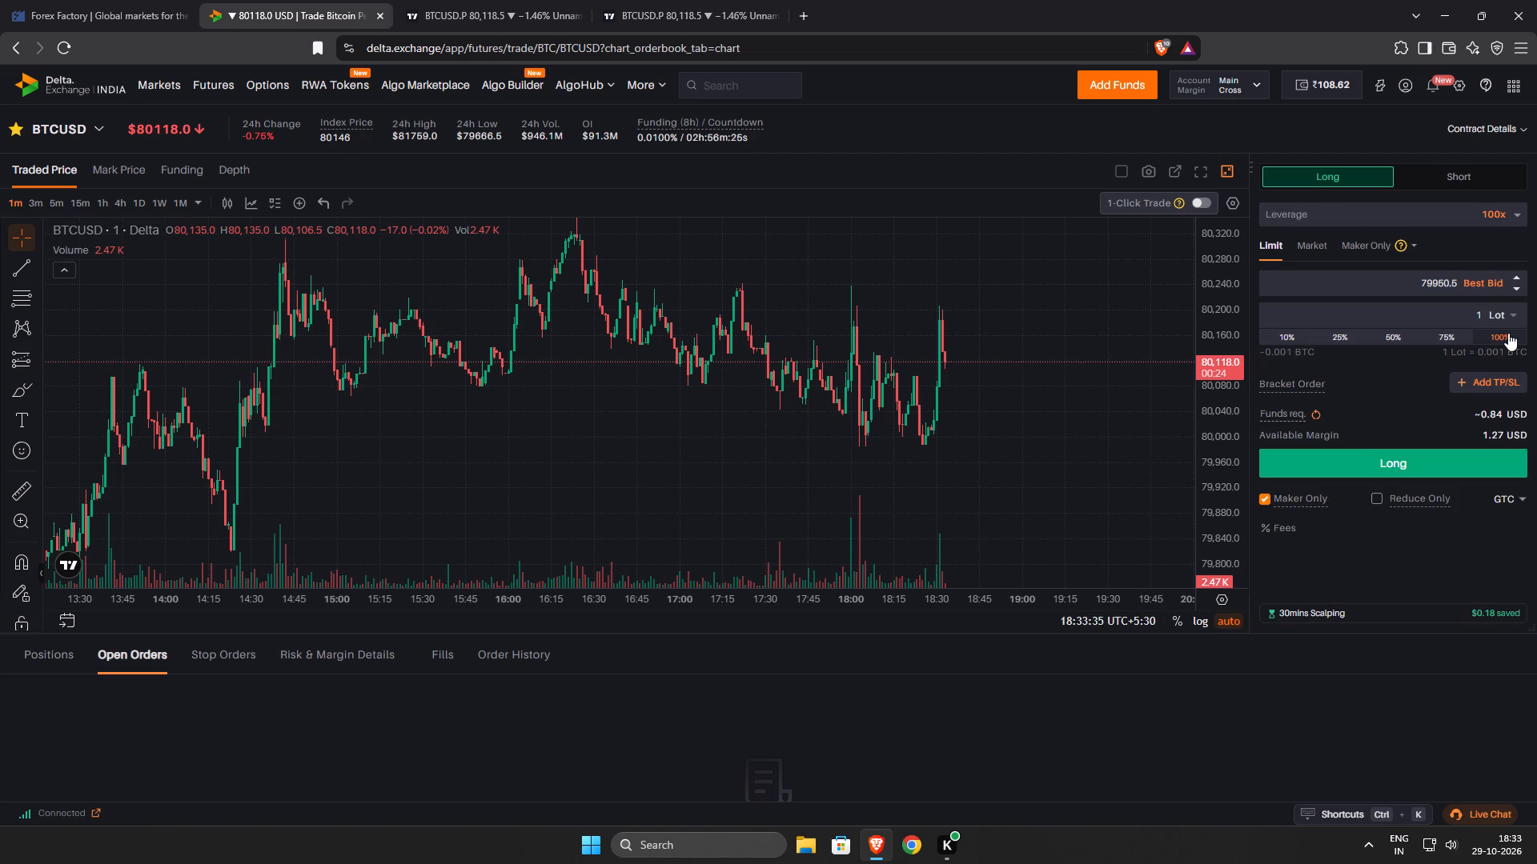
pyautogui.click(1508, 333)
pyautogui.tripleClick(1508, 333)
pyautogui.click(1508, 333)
# Set the BTCUSD order leverage to 200x.
pyautogui.click(1513, 213)
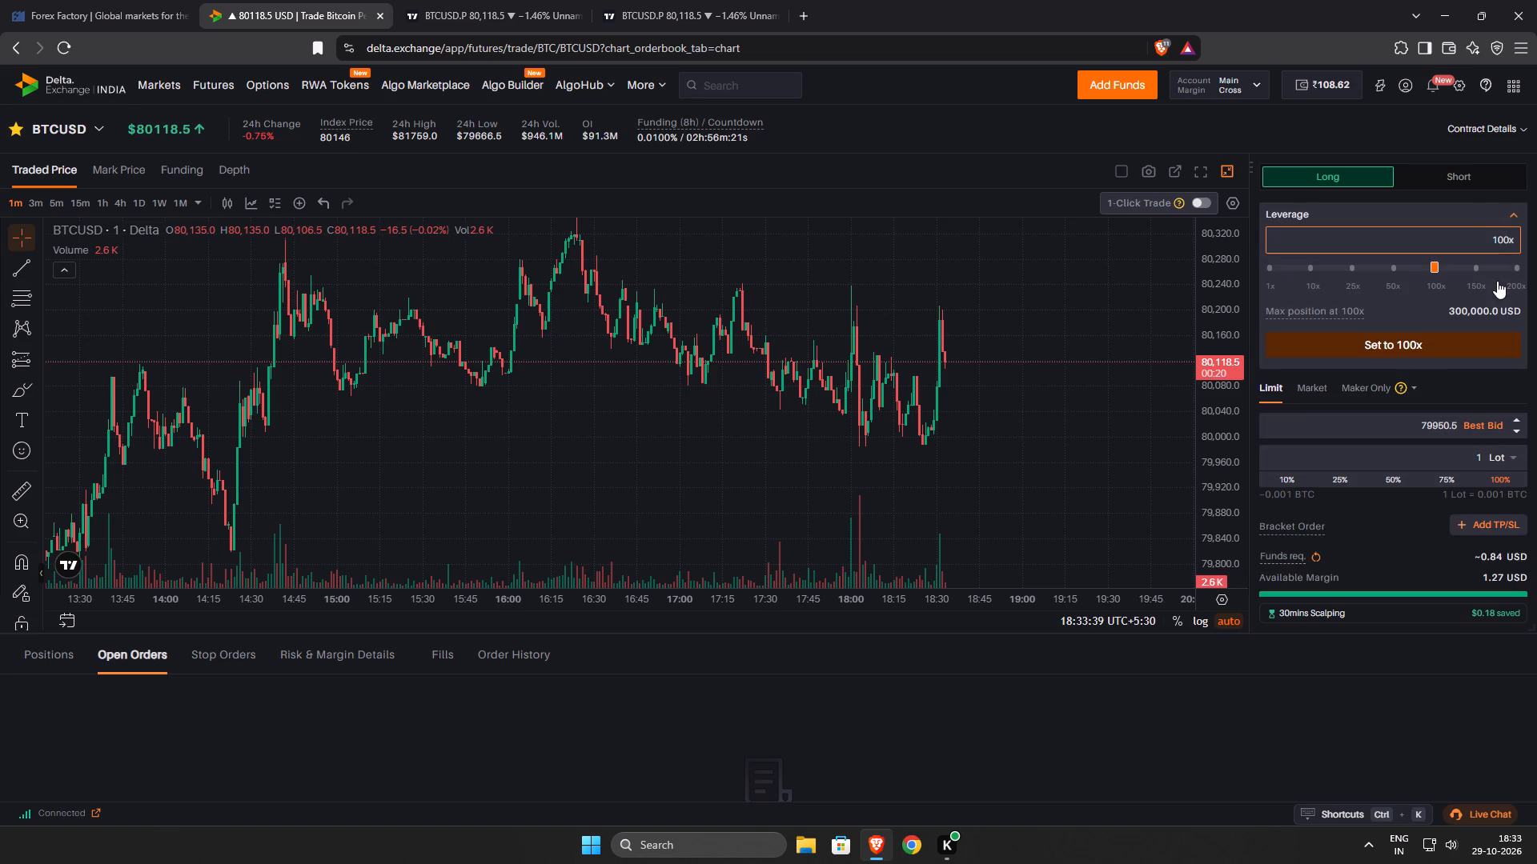
pyautogui.moveTo(1497, 274); pyautogui.dragTo(1515, 271)
pyautogui.click(1515, 267)
pyautogui.moveTo(1515, 267); pyautogui.dragTo(1527, 265)
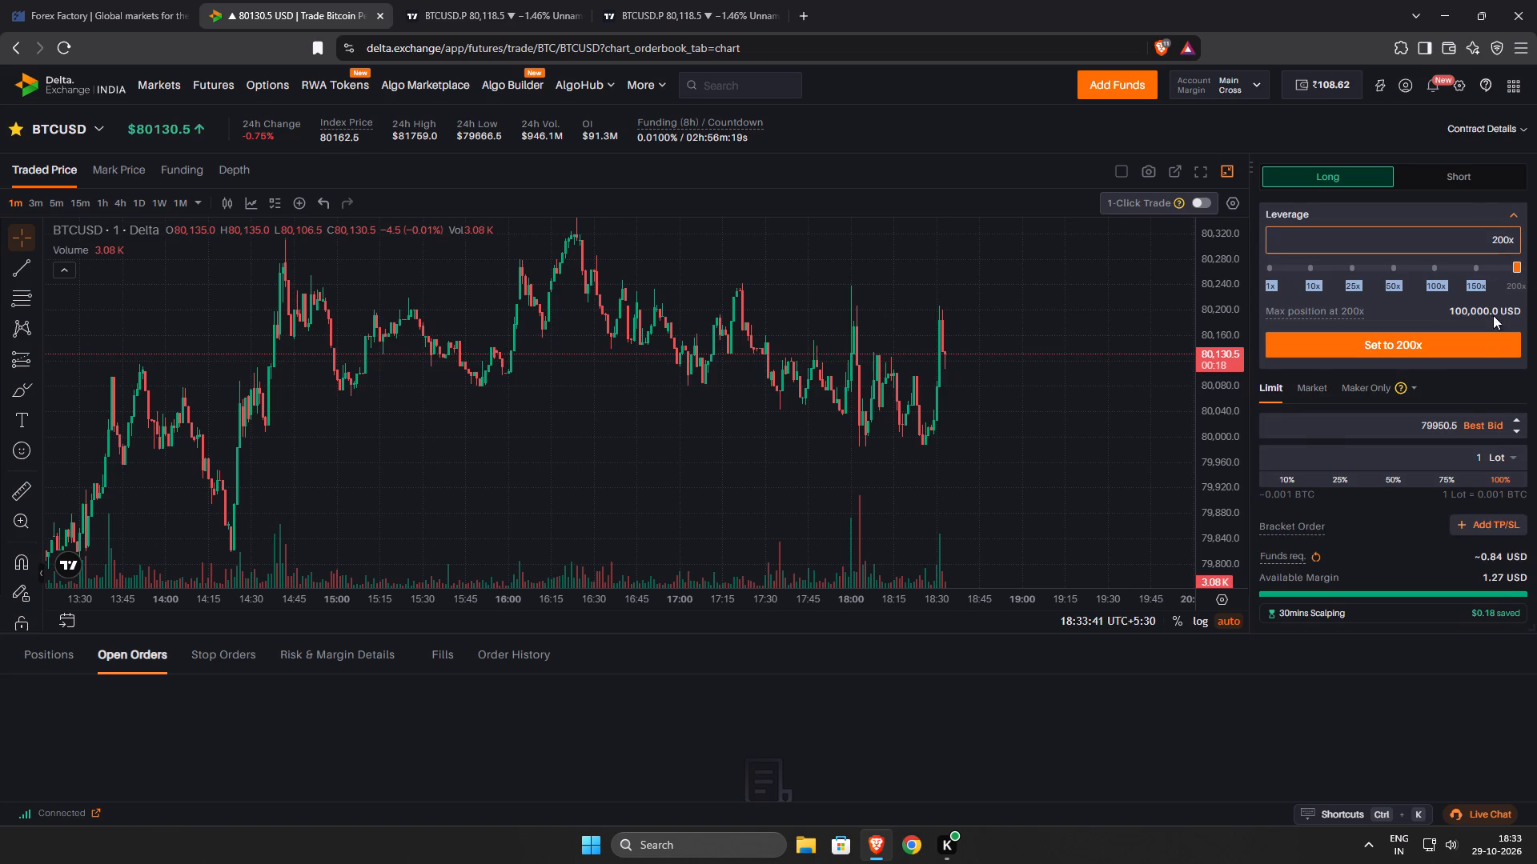
pyautogui.click(1463, 345)
# Set the quantity to 100%, making 2 lots, and submit the long limit order at 79950.5.
pyautogui.click(1504, 330)
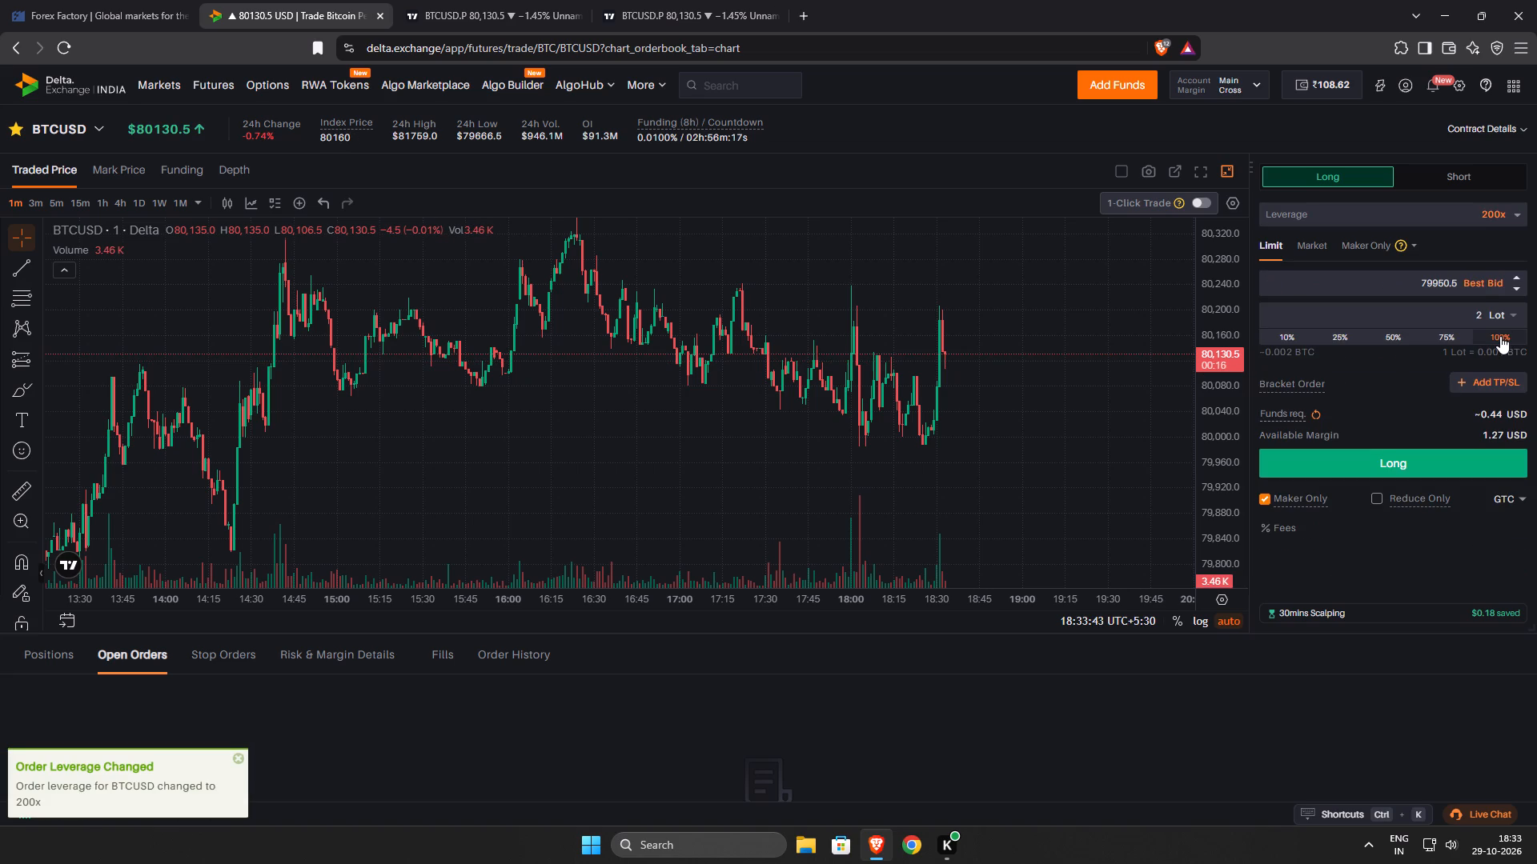
pyautogui.tripleClick(1500, 336)
pyautogui.click(1326, 470)
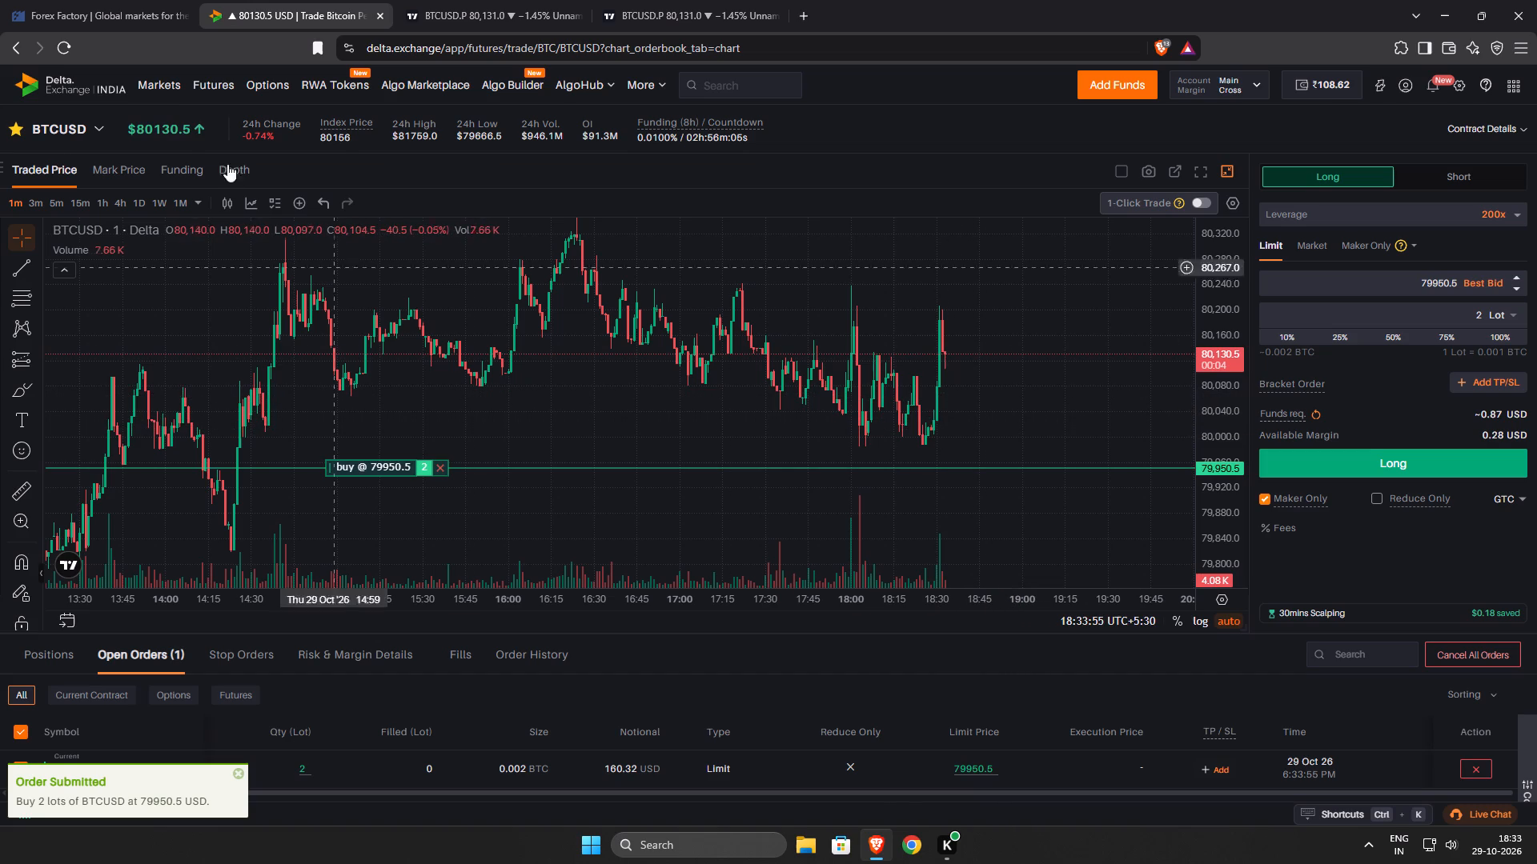
# Switch to the TradingView BTCUSD.P chart and add a take-profit at 80,067.5 to the 2-lot buy limit.
pyautogui.click(148, 13)
pyautogui.click(433, 0)
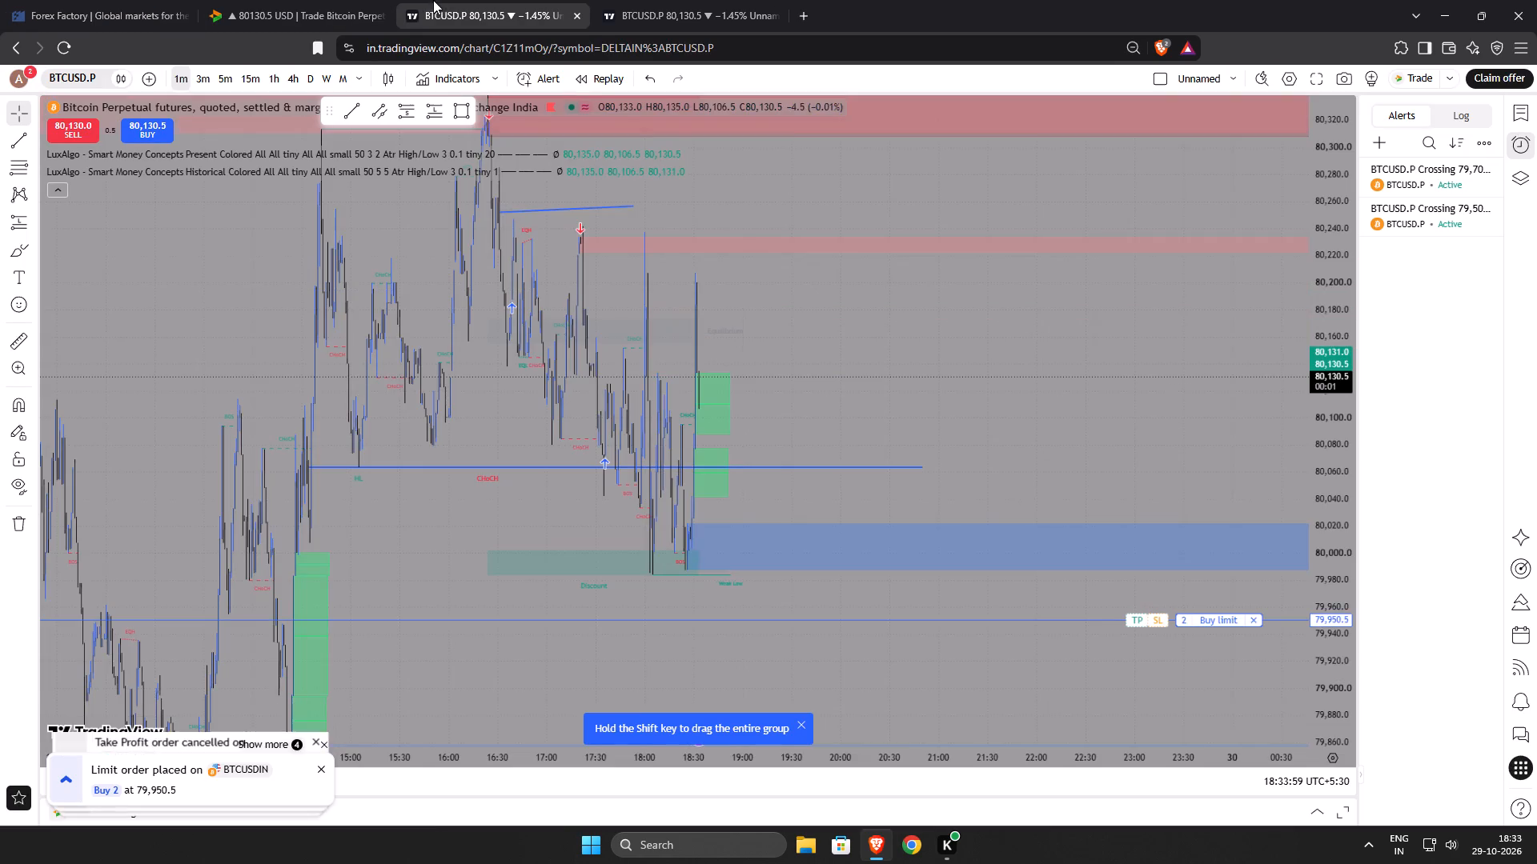
pyautogui.moveTo(1139, 621); pyautogui.dragTo(1131, 585)
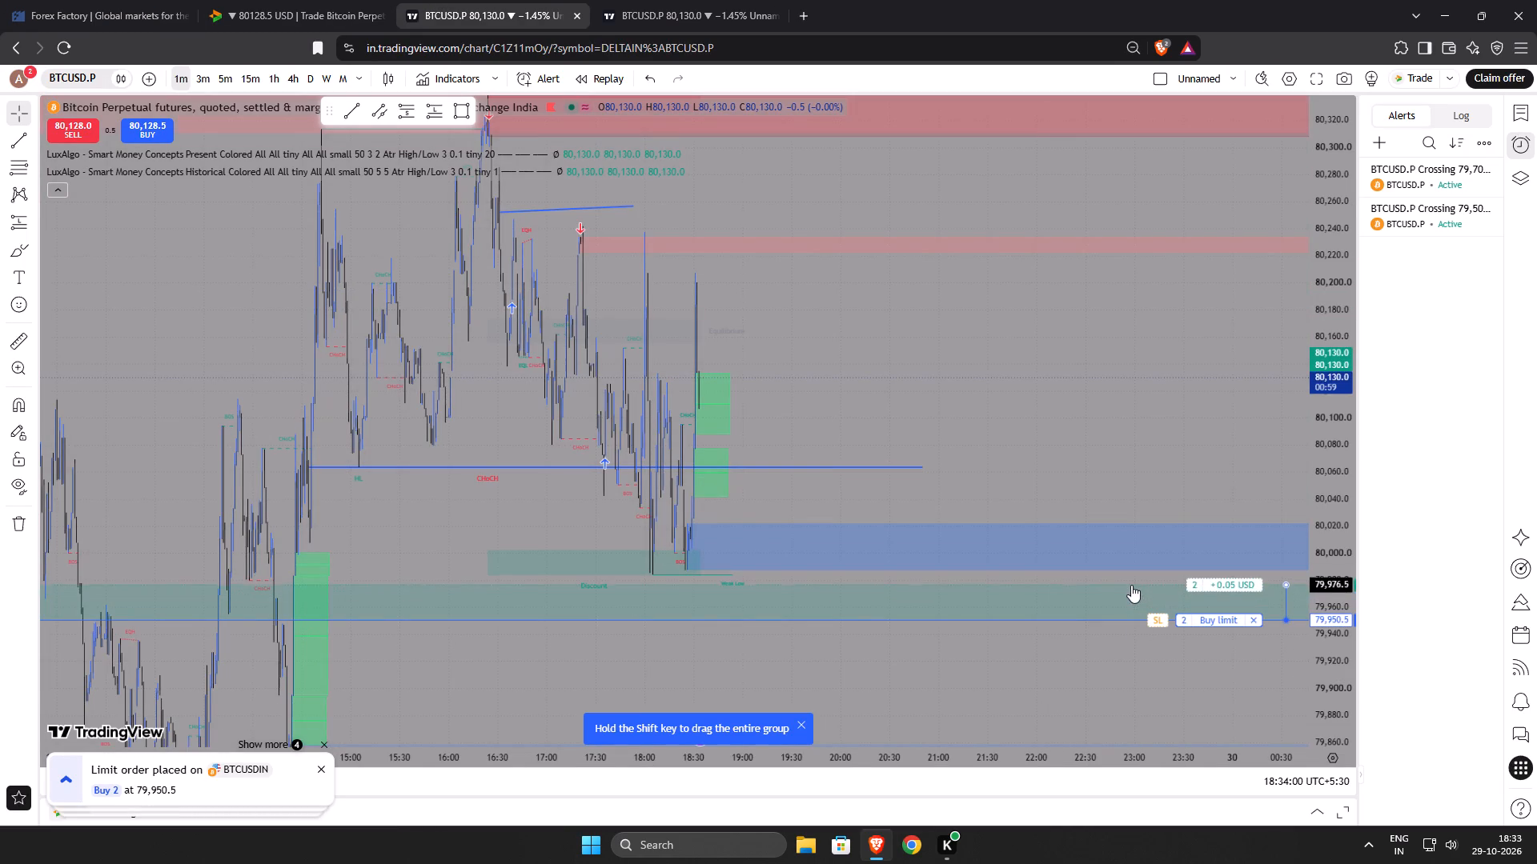
pyautogui.moveTo(1131, 585); pyautogui.dragTo(1118, 462)
# Add a stop-loss at 79,862.0 to the buy limit and submit it together with the take-profit.
pyautogui.moveTo(1155, 620); pyautogui.dragTo(1165, 703)
pyautogui.scroll(-1, 1005, 531)
pyautogui.scroll(-3, 913, 626)
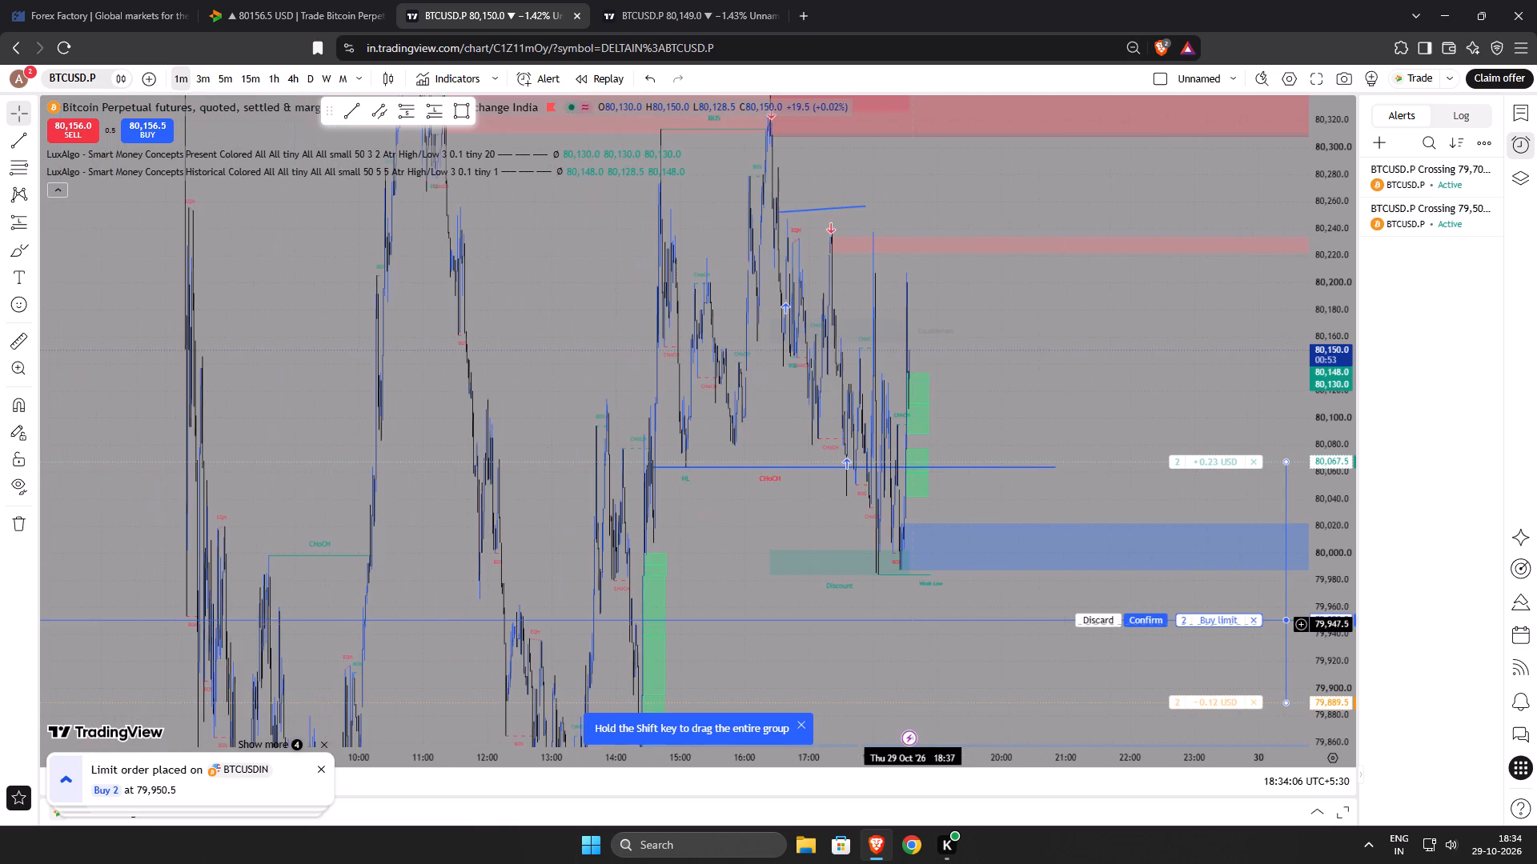
pyautogui.moveTo(960, 658); pyautogui.dragTo(955, 518)
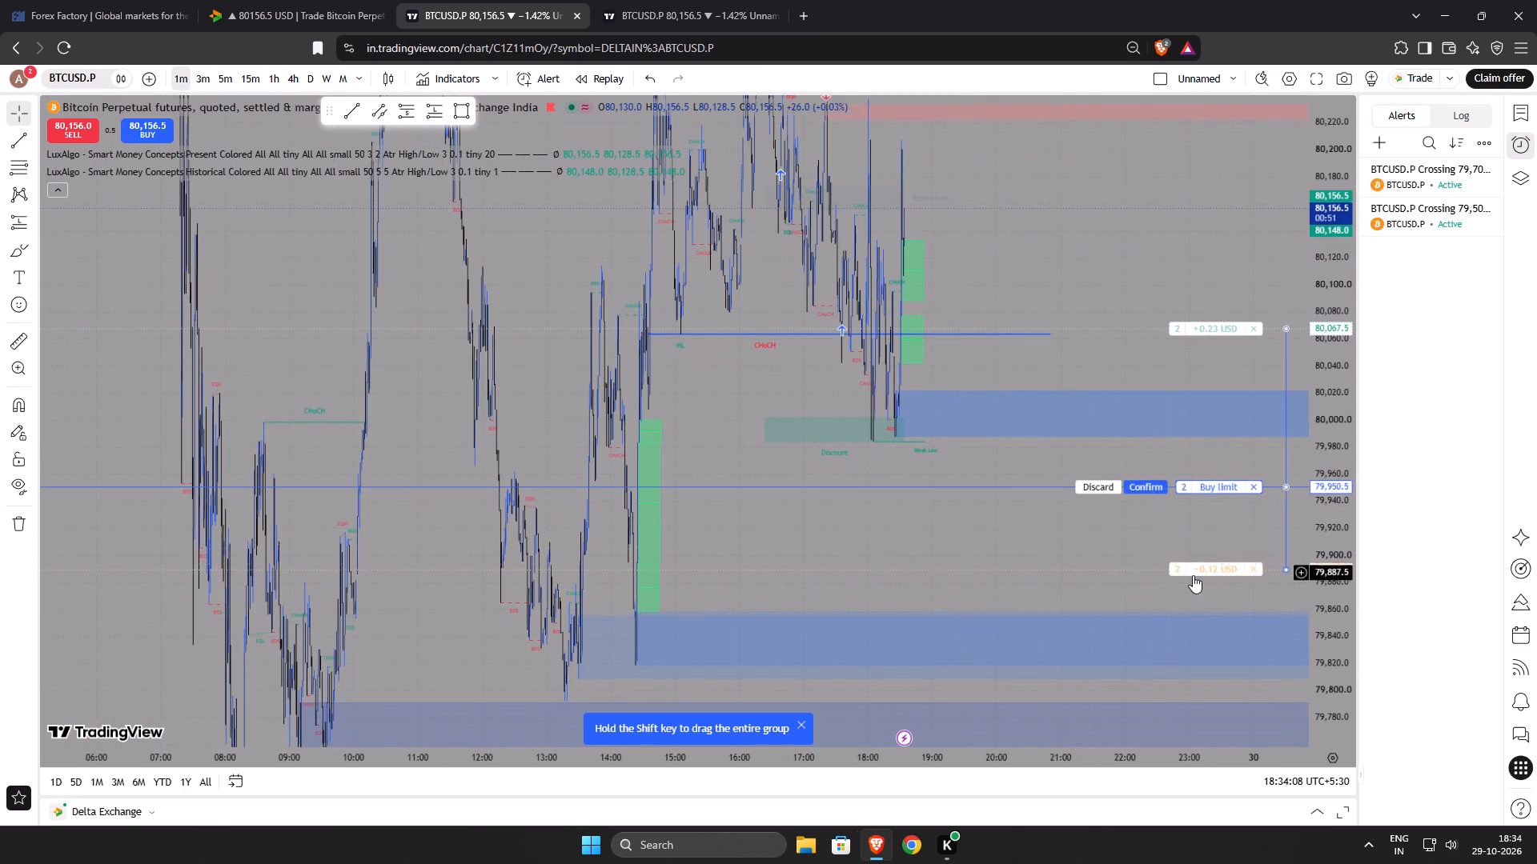
pyautogui.moveTo(1198, 572); pyautogui.dragTo(1204, 600)
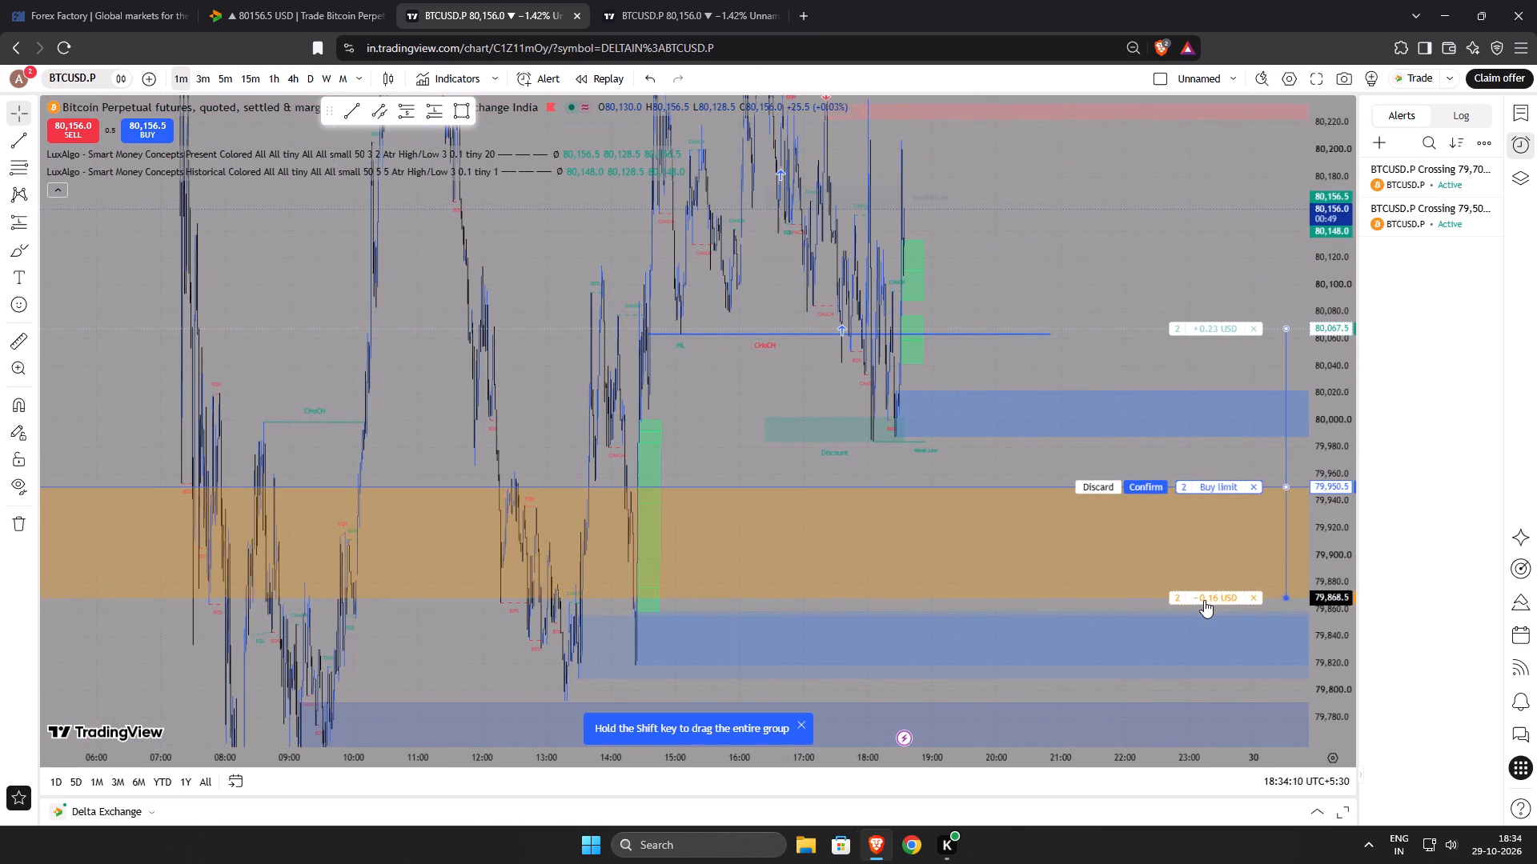
pyautogui.moveTo(1204, 600); pyautogui.dragTo(1204, 606)
pyautogui.moveTo(1159, 529); pyautogui.dragTo(1075, 595)
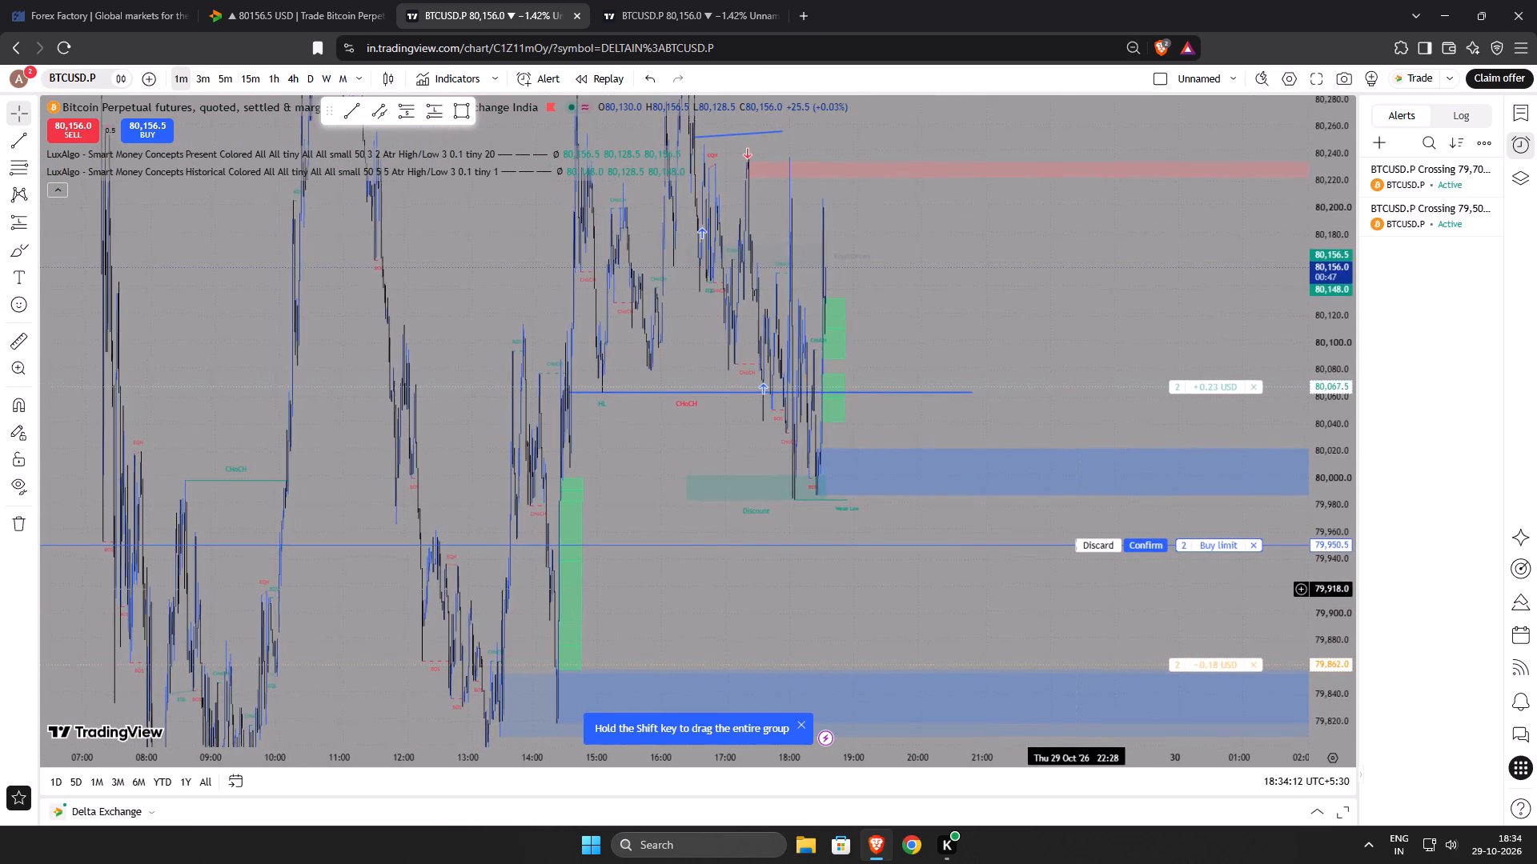
pyautogui.moveTo(1075, 595); pyautogui.dragTo(1074, 595)
pyautogui.scroll(-19, 1323, 447)
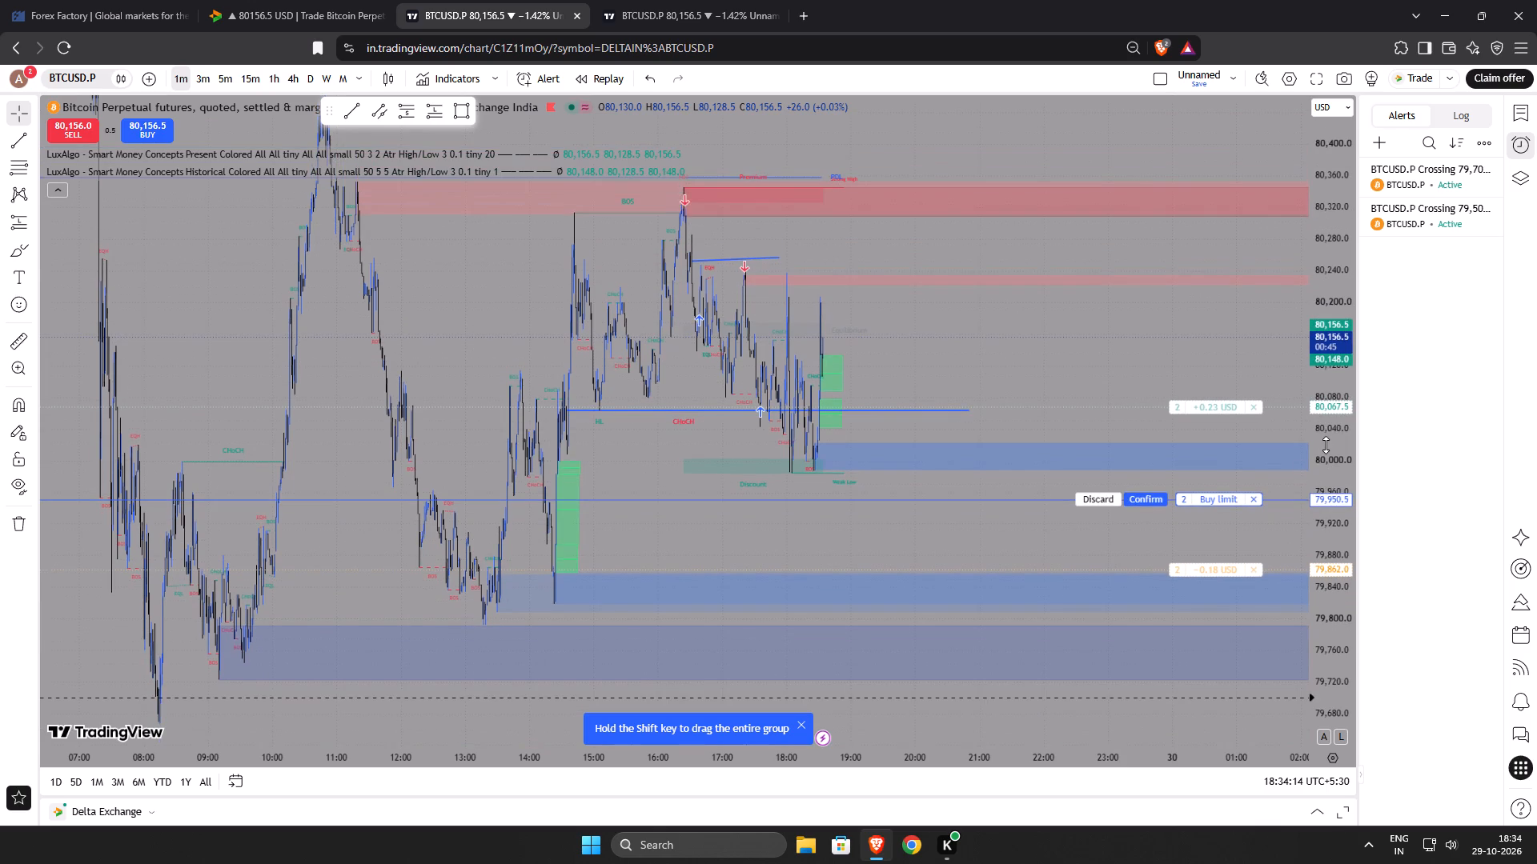
pyautogui.moveTo(1065, 542); pyautogui.dragTo(1054, 554)
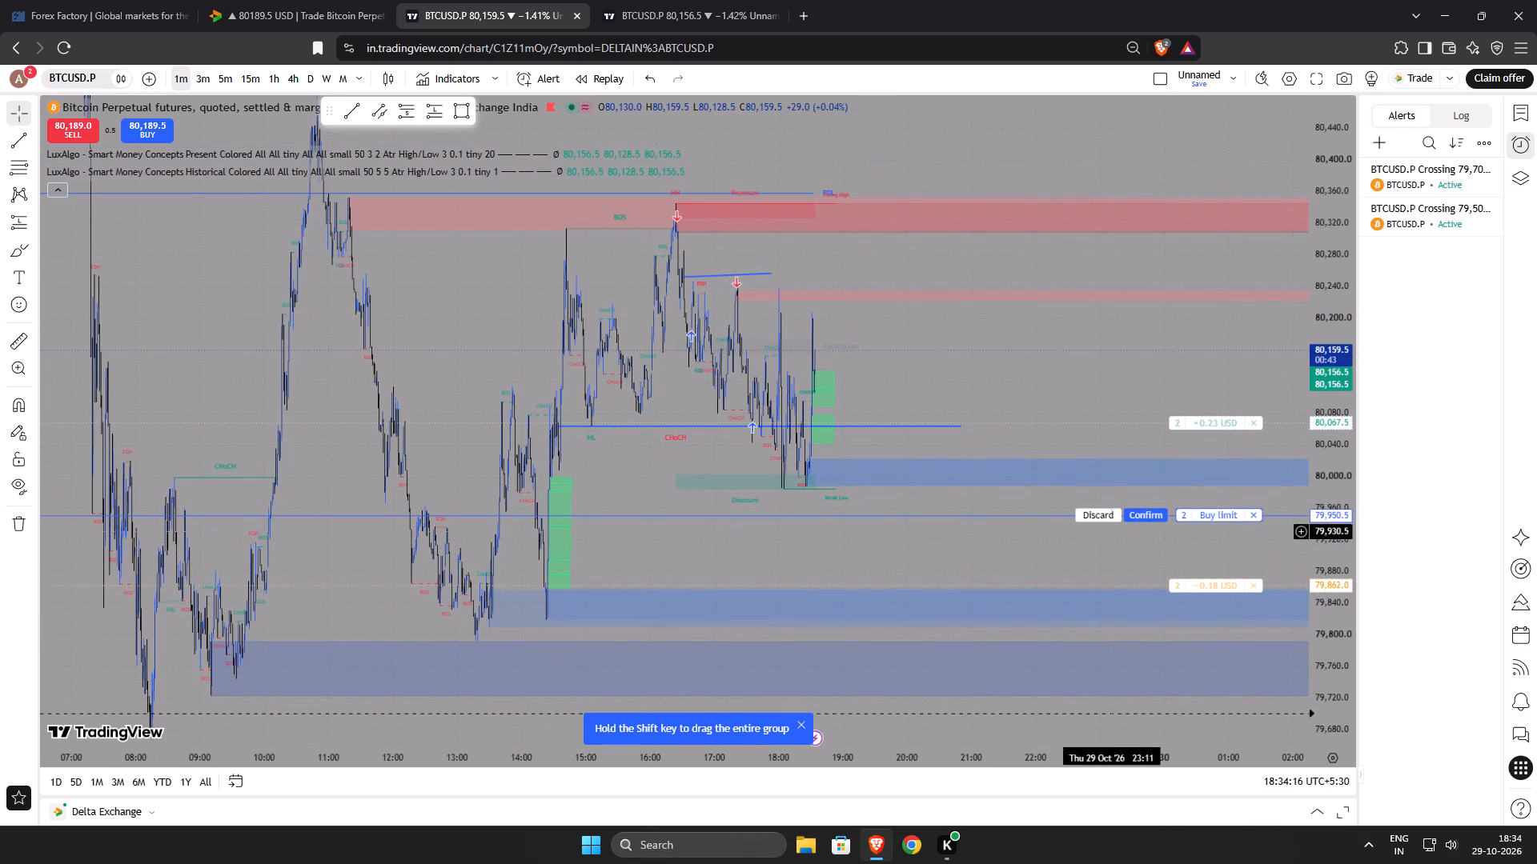
pyautogui.click(1142, 514)
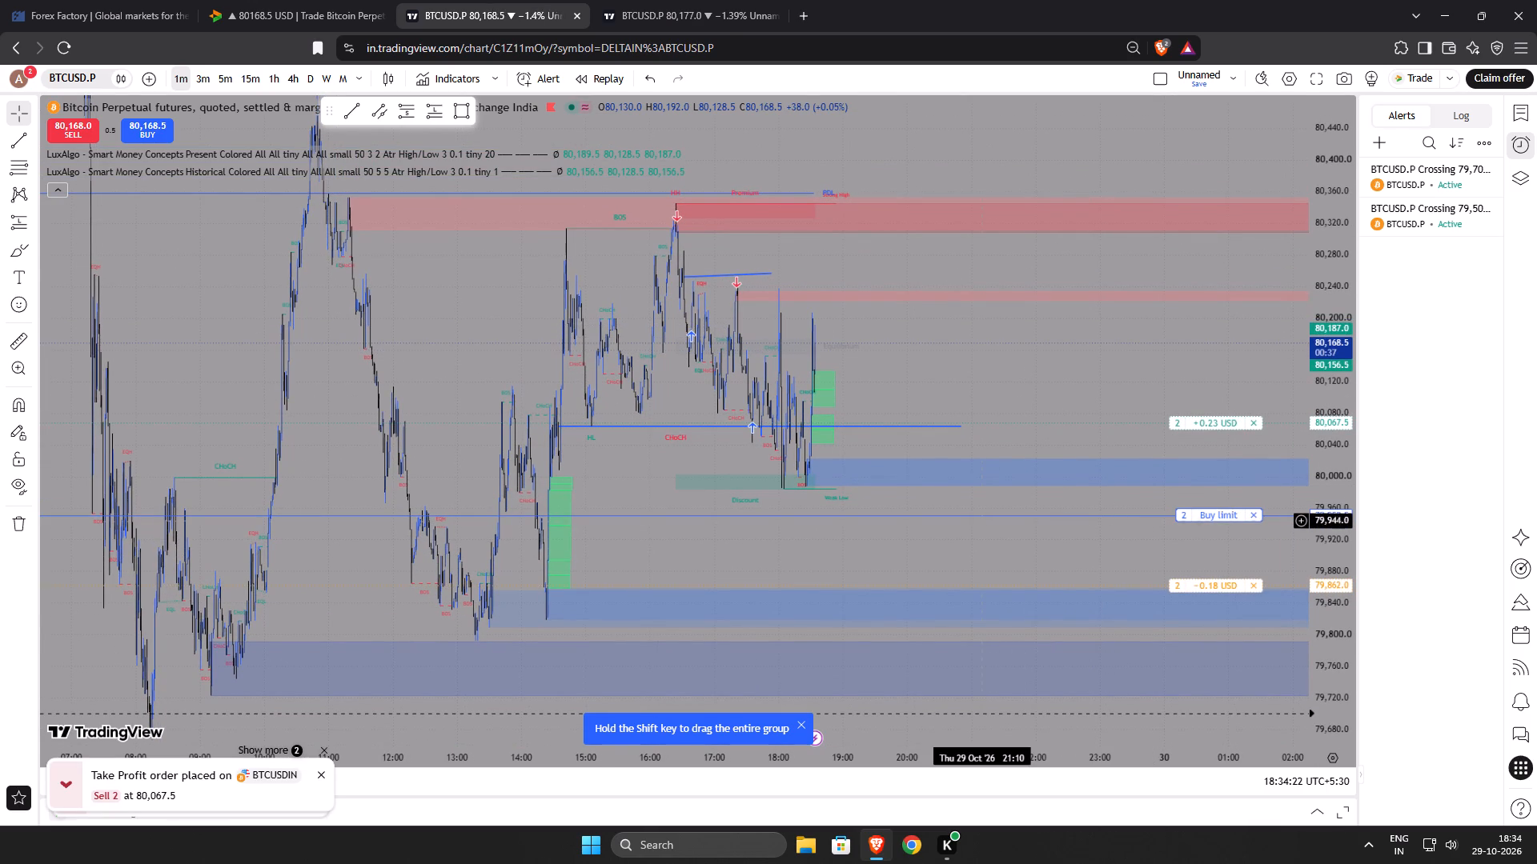
# Raise the buy limit's entry price to 79,963.0 and submit the modified order.
pyautogui.moveTo(987, 517); pyautogui.dragTo(987, 508)
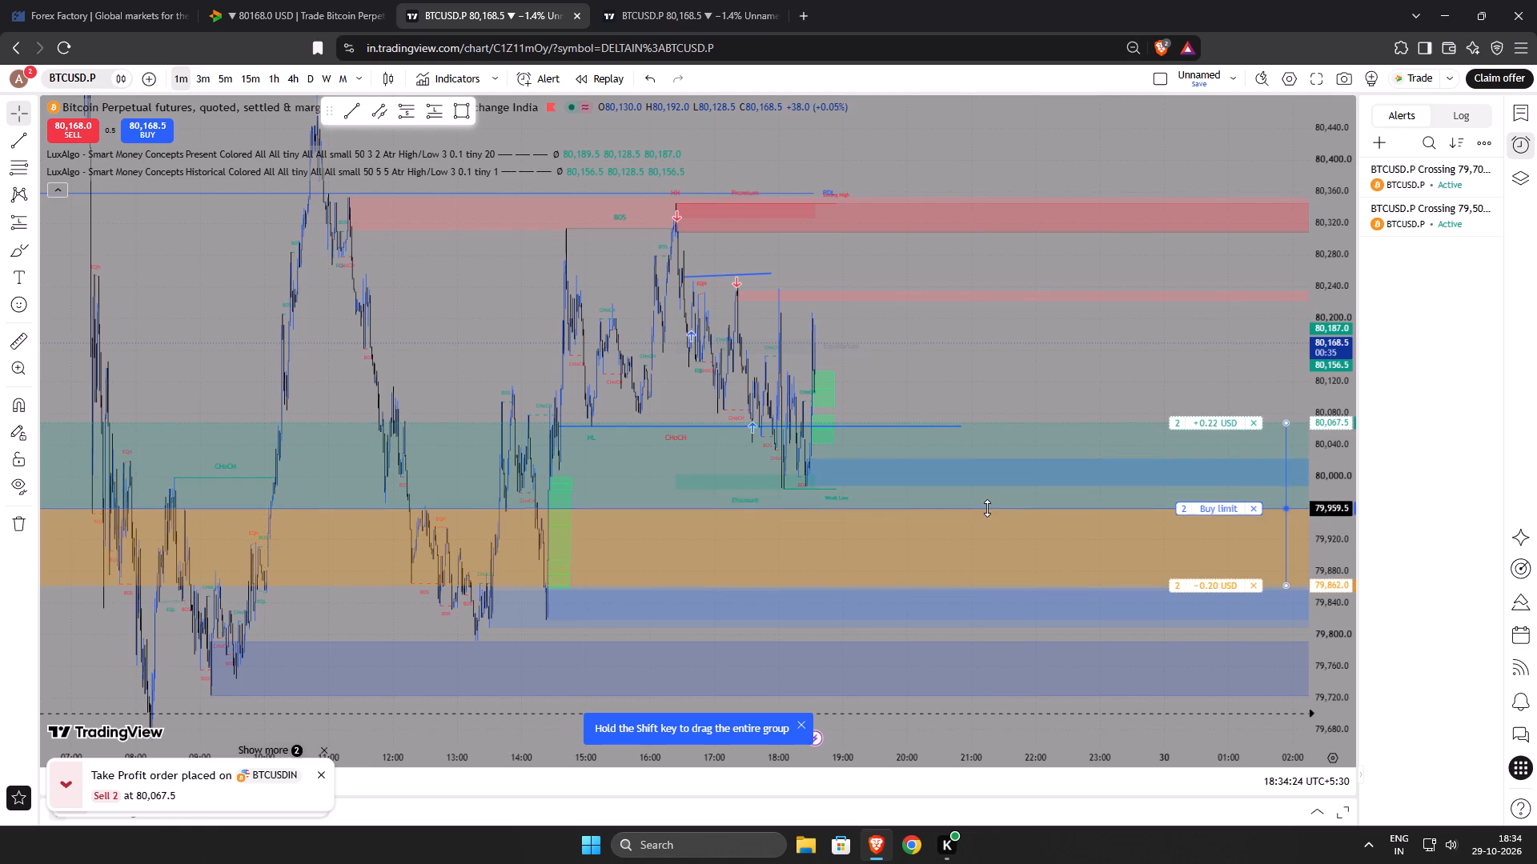
pyautogui.moveTo(987, 508); pyautogui.dragTo(987, 506)
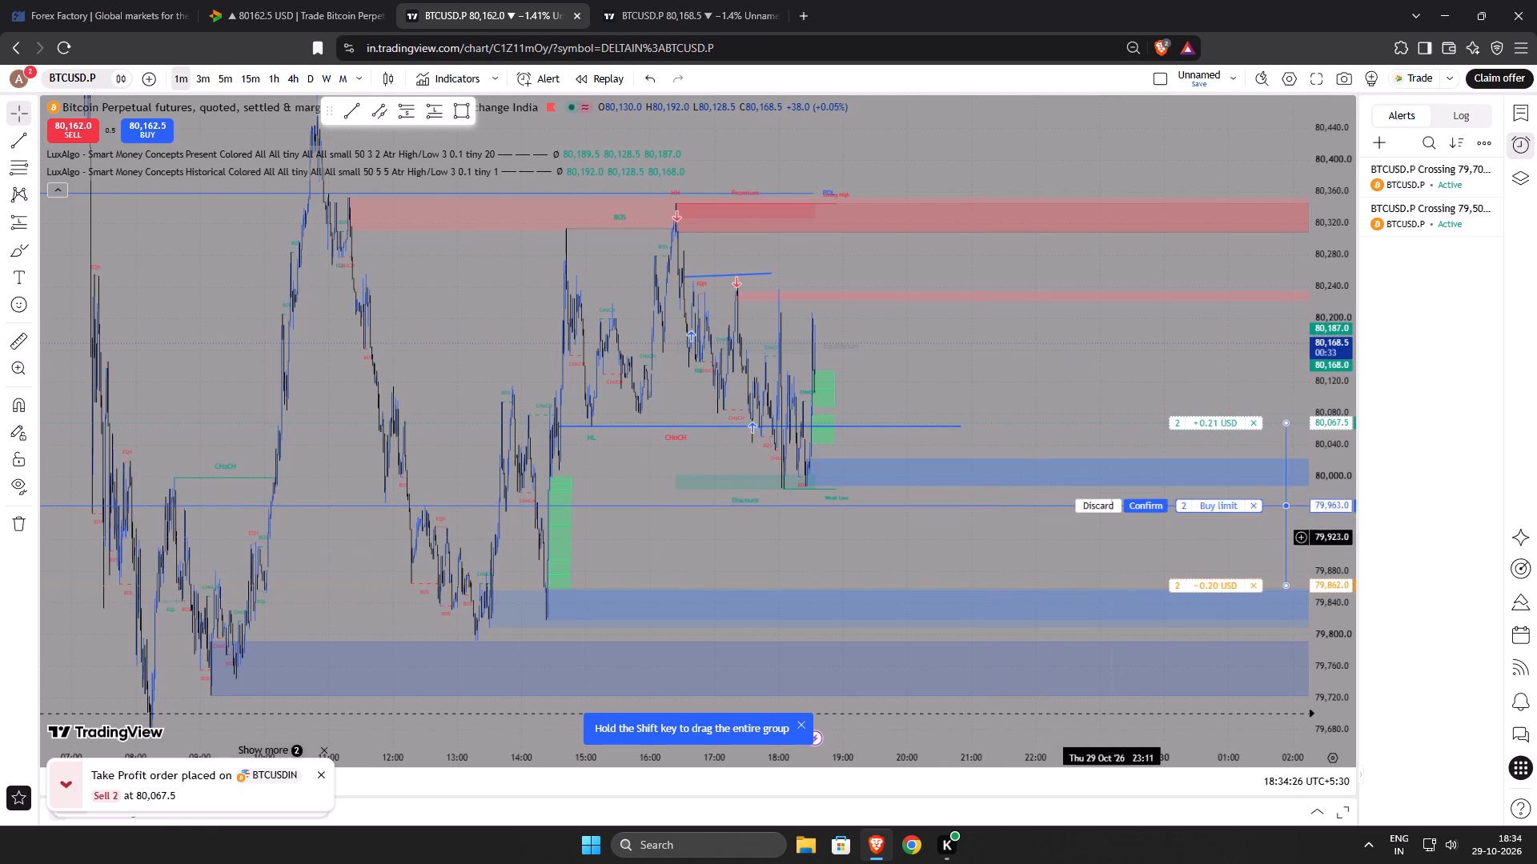
pyautogui.click(1141, 510)
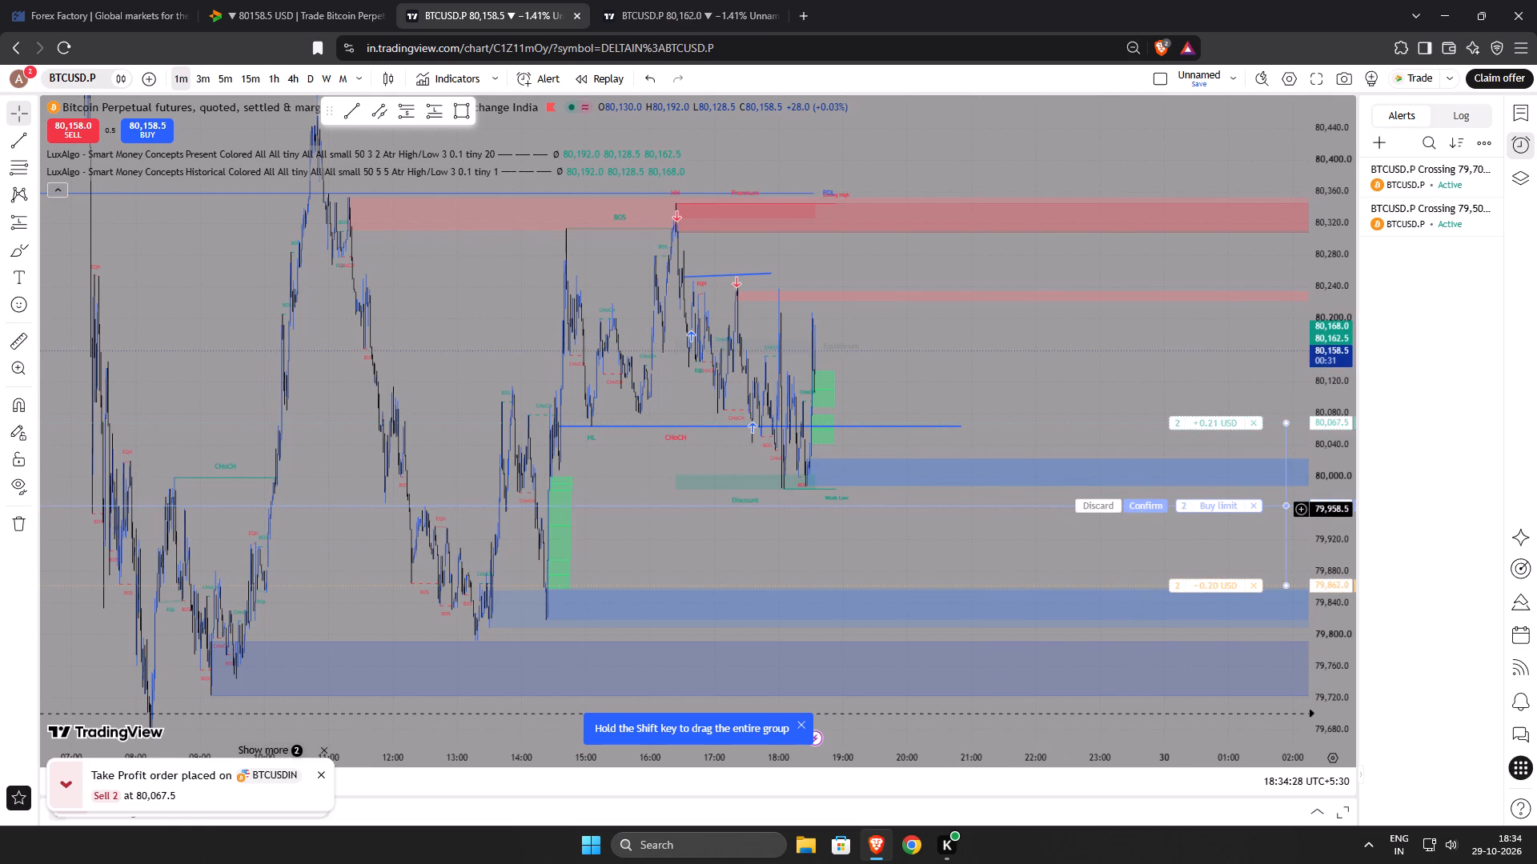
# Raise the buy limit's stop-loss to 79,877.0.
pyautogui.click(1207, 581)
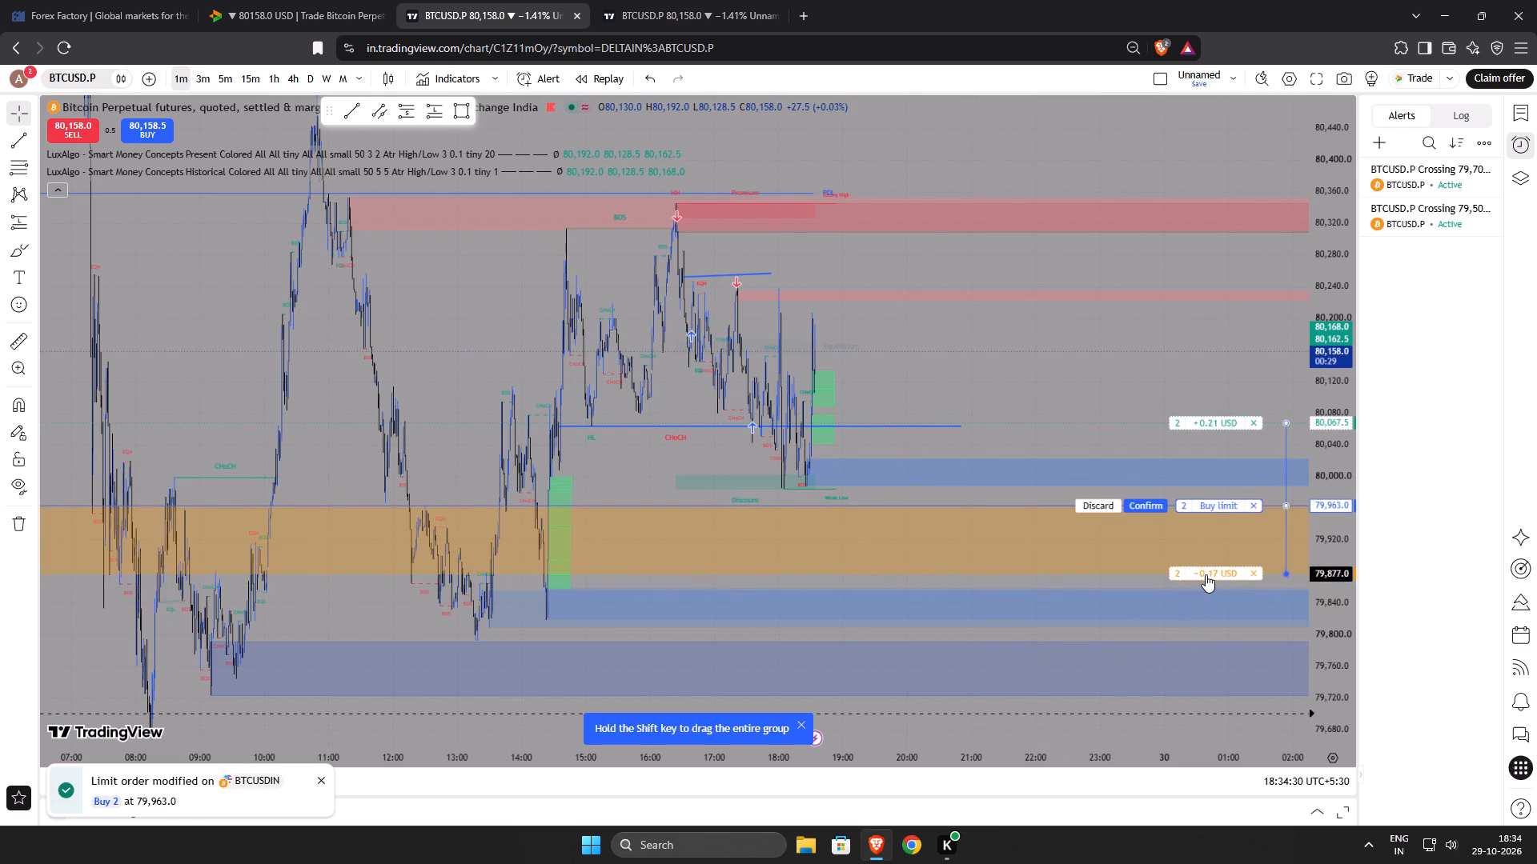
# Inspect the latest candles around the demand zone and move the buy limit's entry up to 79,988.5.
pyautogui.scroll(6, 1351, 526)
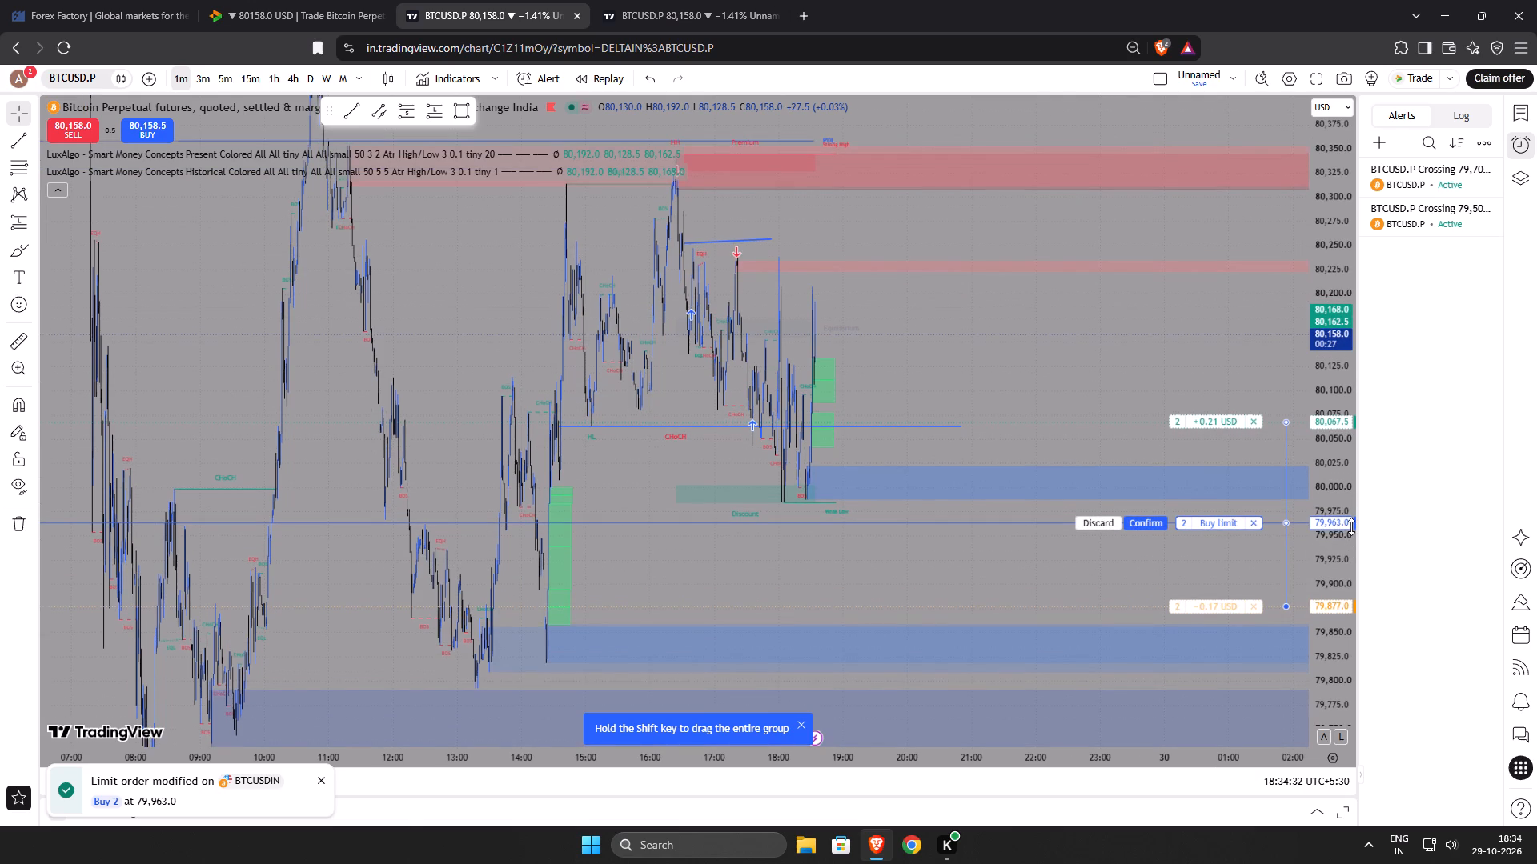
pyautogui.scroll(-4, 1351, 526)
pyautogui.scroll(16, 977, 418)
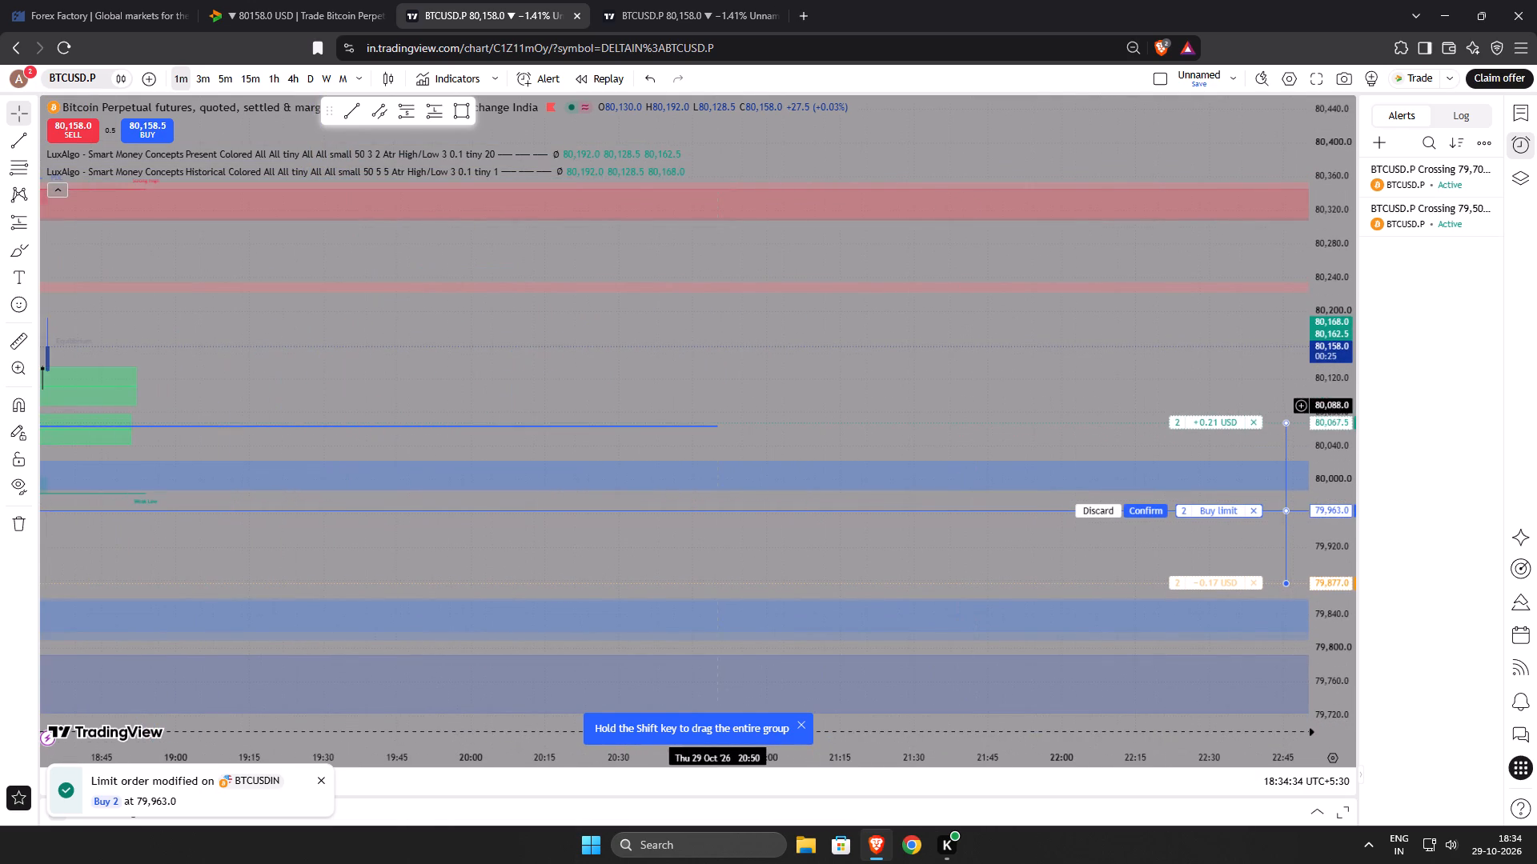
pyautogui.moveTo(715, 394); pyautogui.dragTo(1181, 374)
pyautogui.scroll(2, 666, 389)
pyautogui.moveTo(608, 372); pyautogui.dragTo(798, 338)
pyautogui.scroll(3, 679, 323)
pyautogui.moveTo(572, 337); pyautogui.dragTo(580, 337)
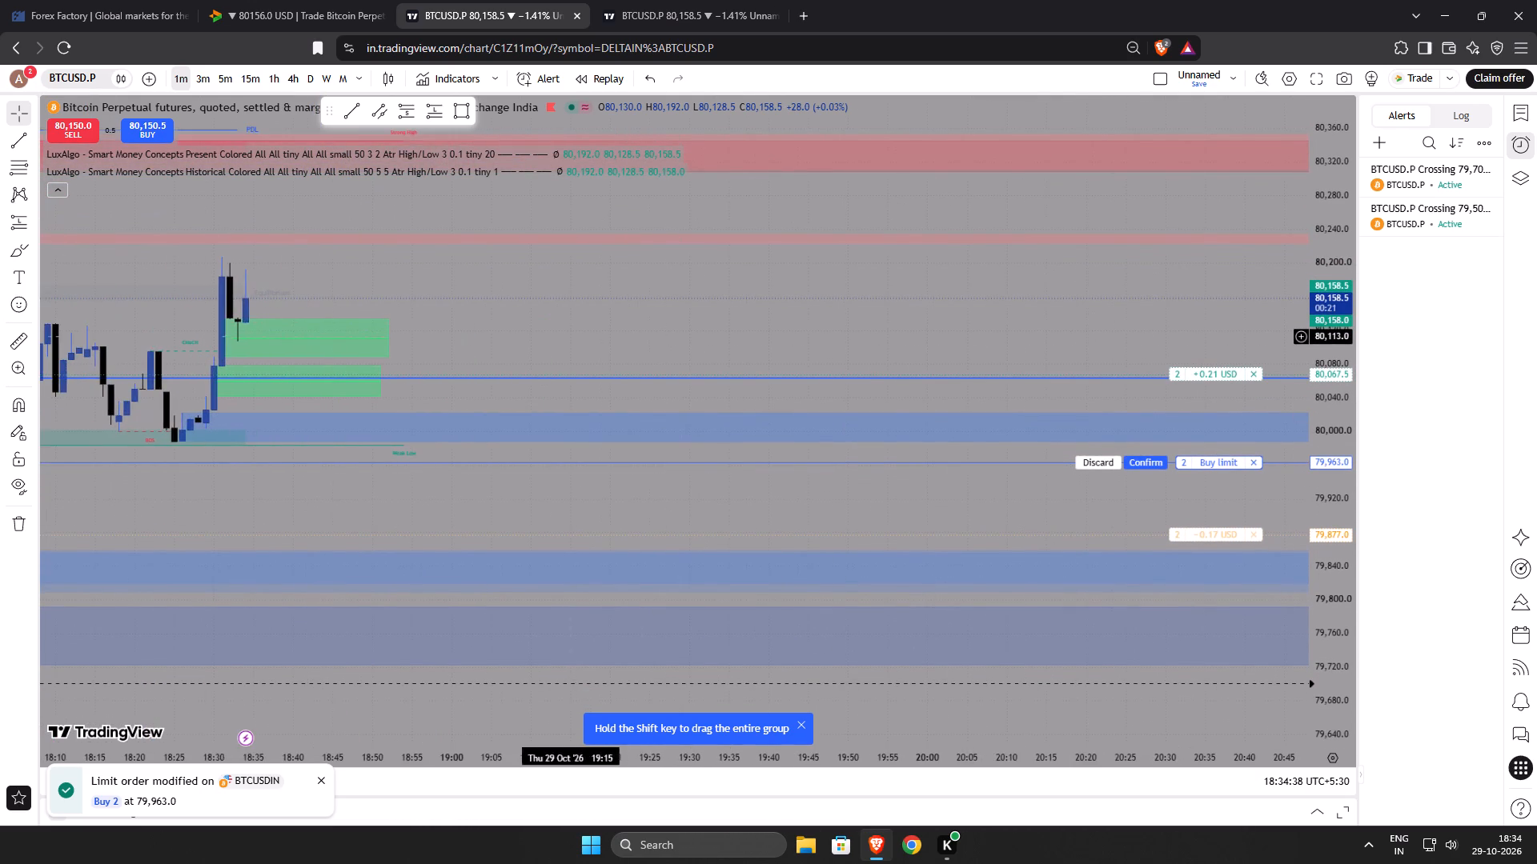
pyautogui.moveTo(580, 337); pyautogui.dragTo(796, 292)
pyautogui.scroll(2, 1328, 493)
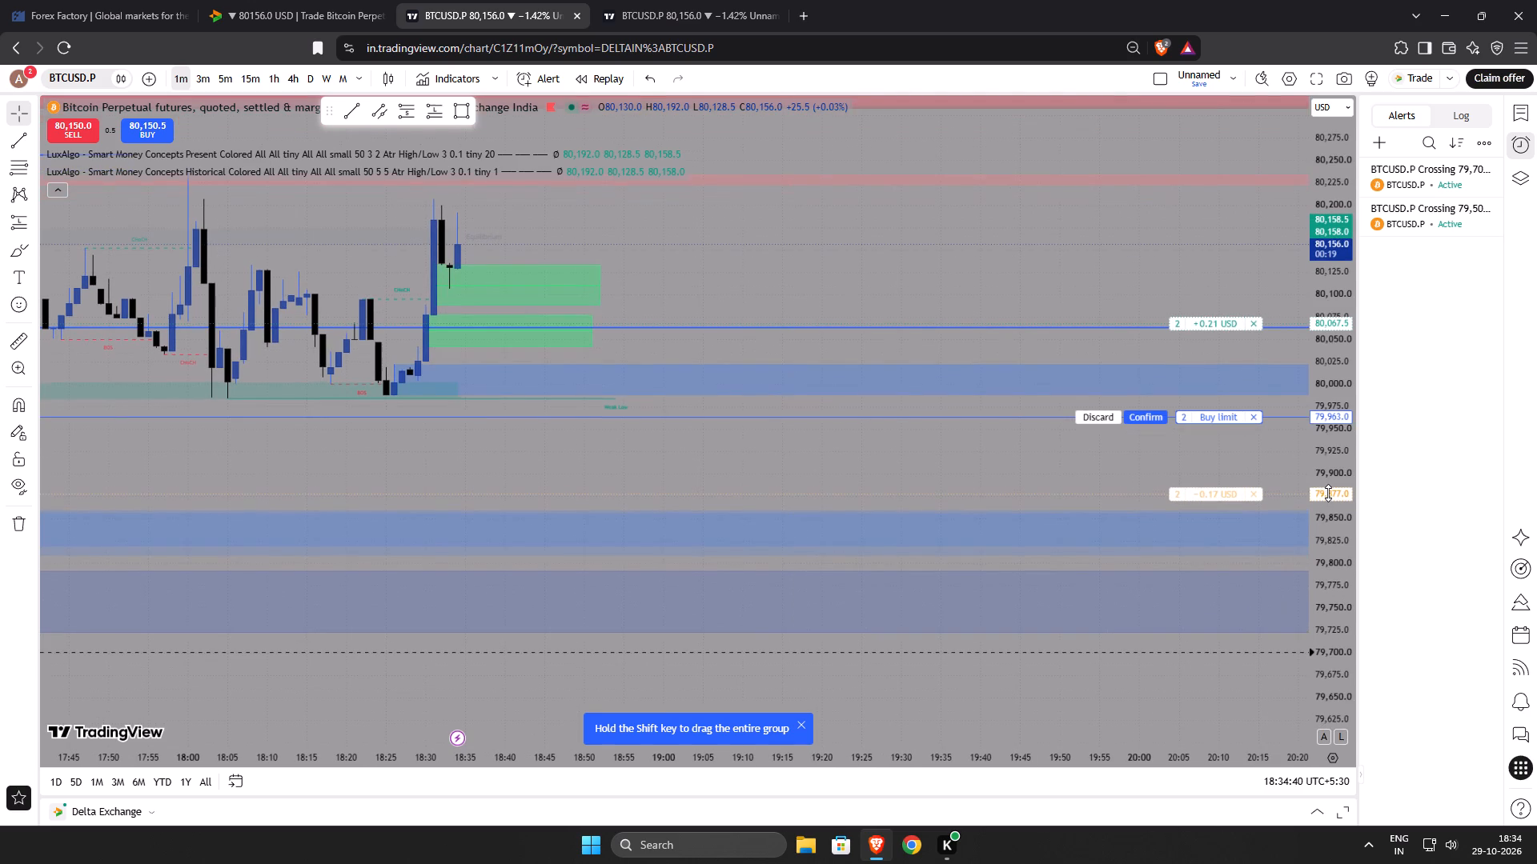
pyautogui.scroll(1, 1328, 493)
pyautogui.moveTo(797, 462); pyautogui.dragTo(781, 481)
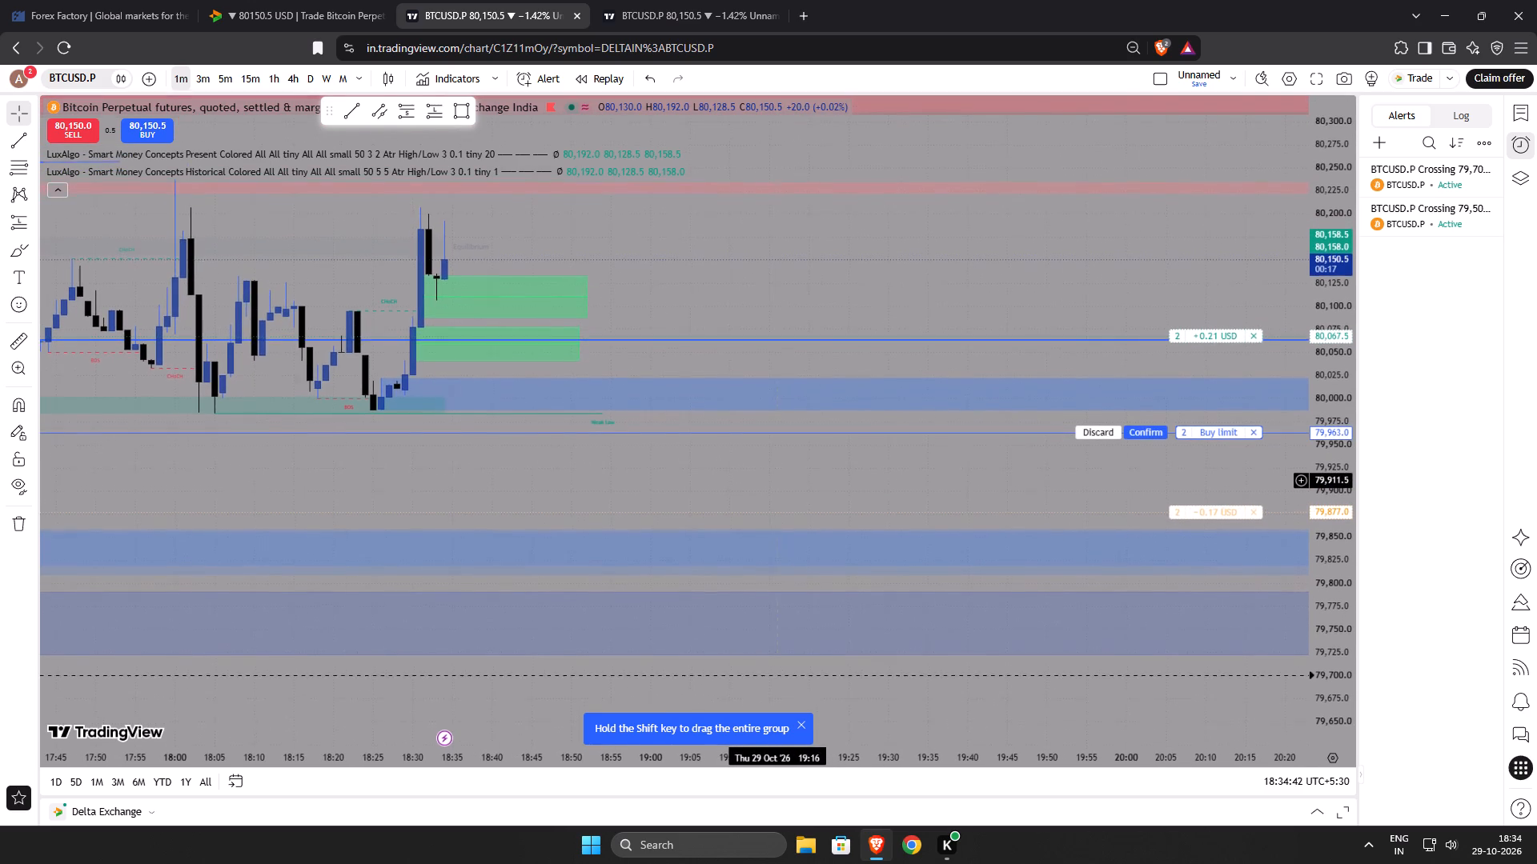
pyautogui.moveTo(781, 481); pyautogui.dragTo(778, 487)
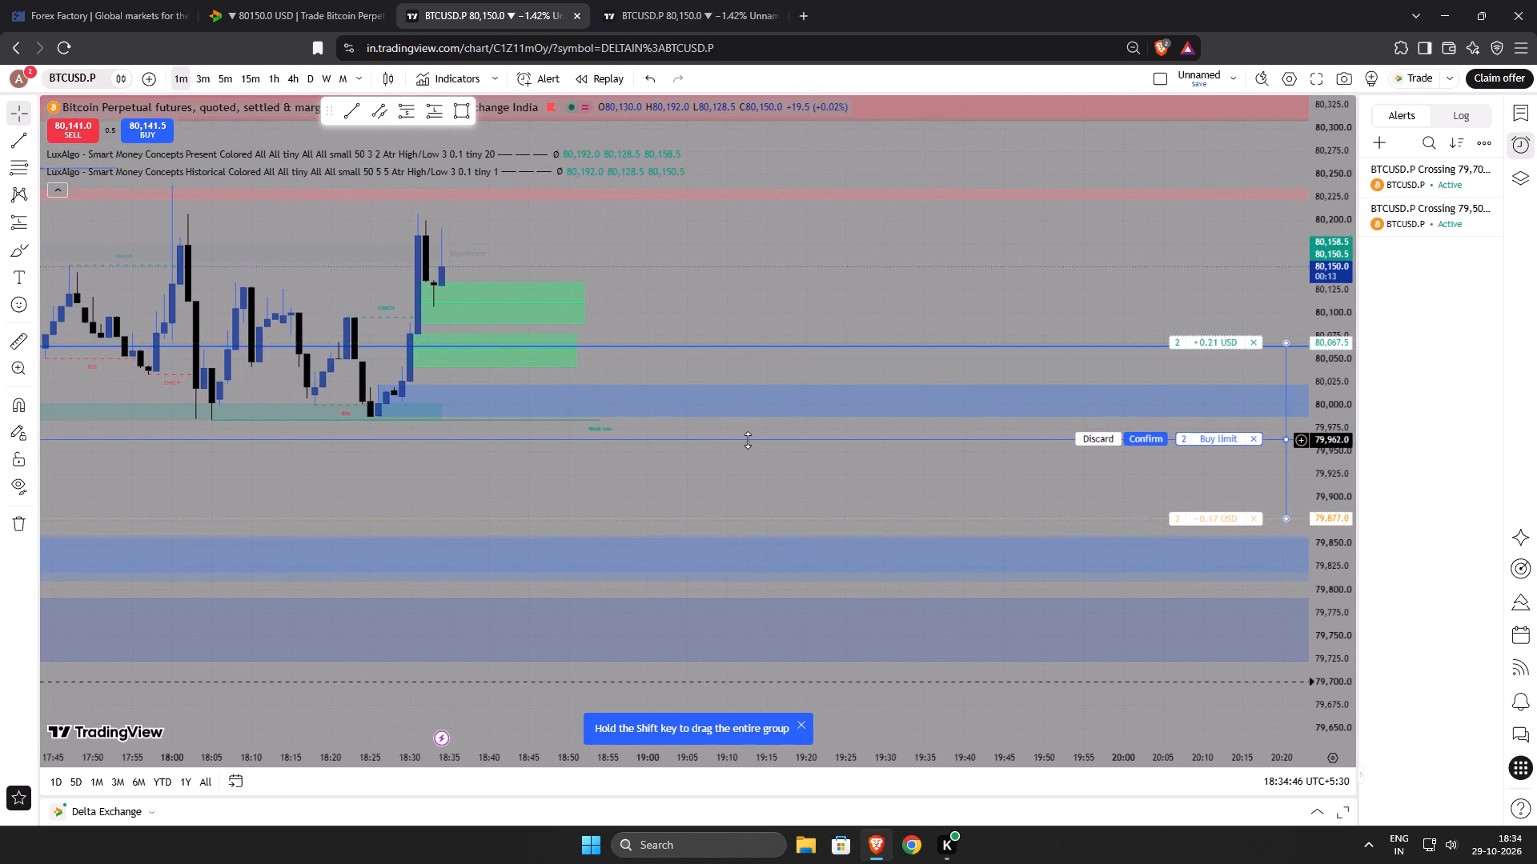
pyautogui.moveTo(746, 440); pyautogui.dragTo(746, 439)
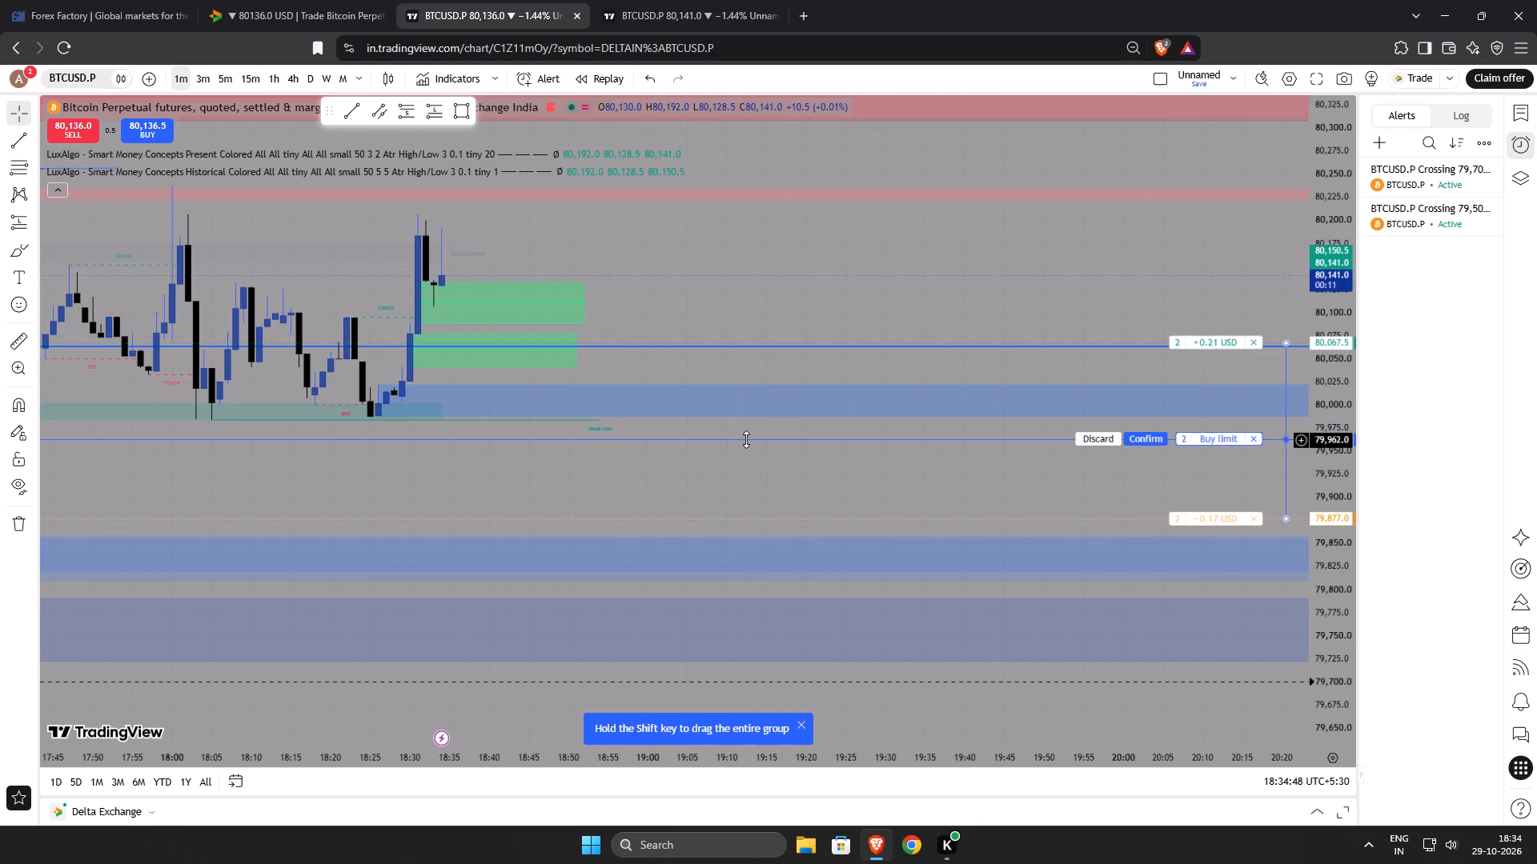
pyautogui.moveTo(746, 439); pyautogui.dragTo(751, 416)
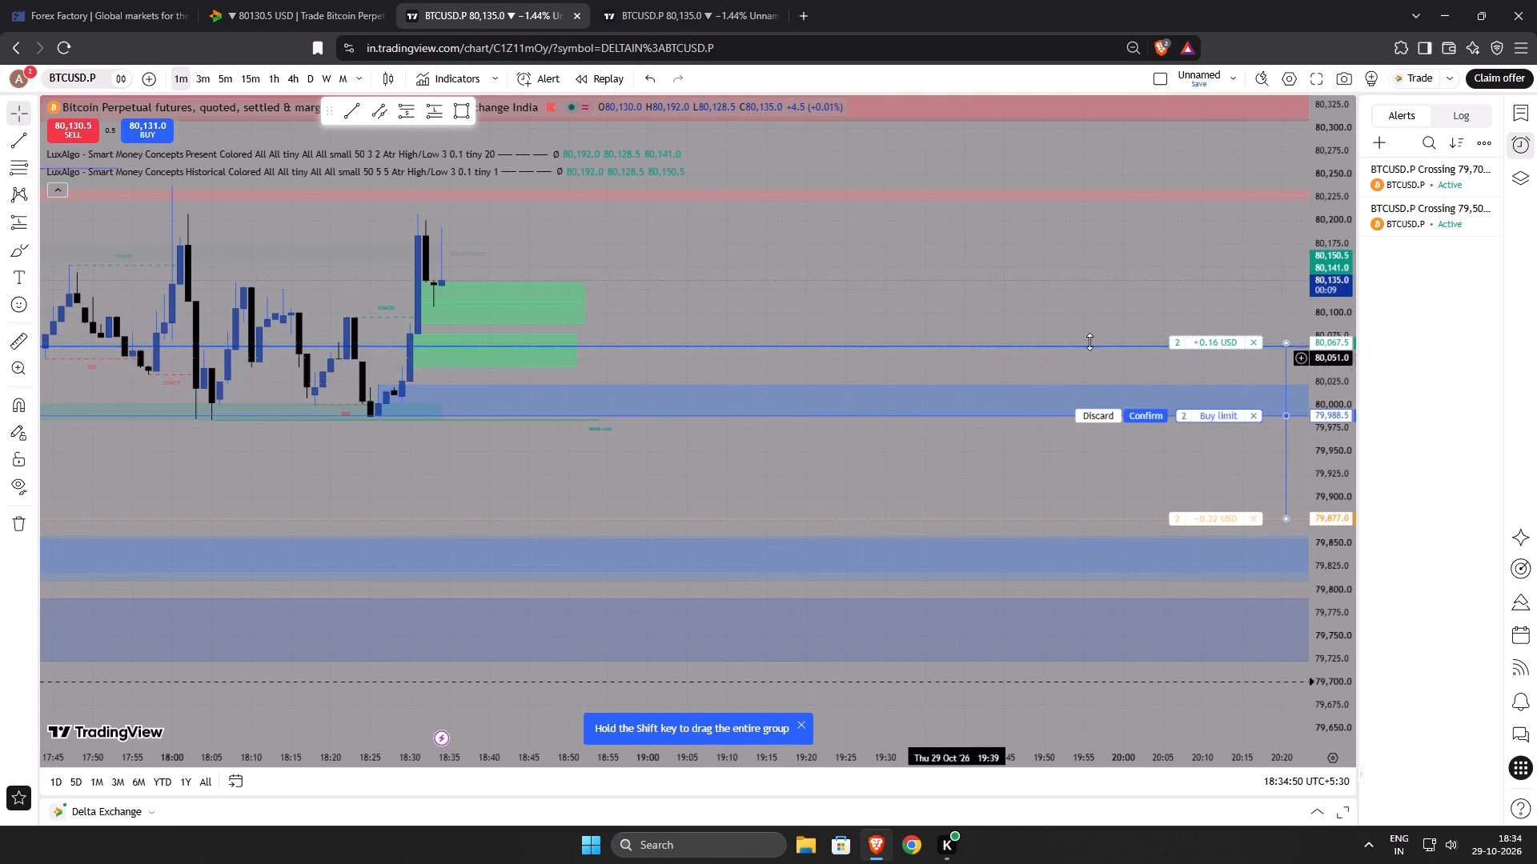
# Try the take-profit at 80,209.5, then set it to 80,123.0.
pyautogui.moveTo(1230, 348); pyautogui.dragTo(1208, 212)
pyautogui.moveTo(1212, 219); pyautogui.dragTo(1214, 244)
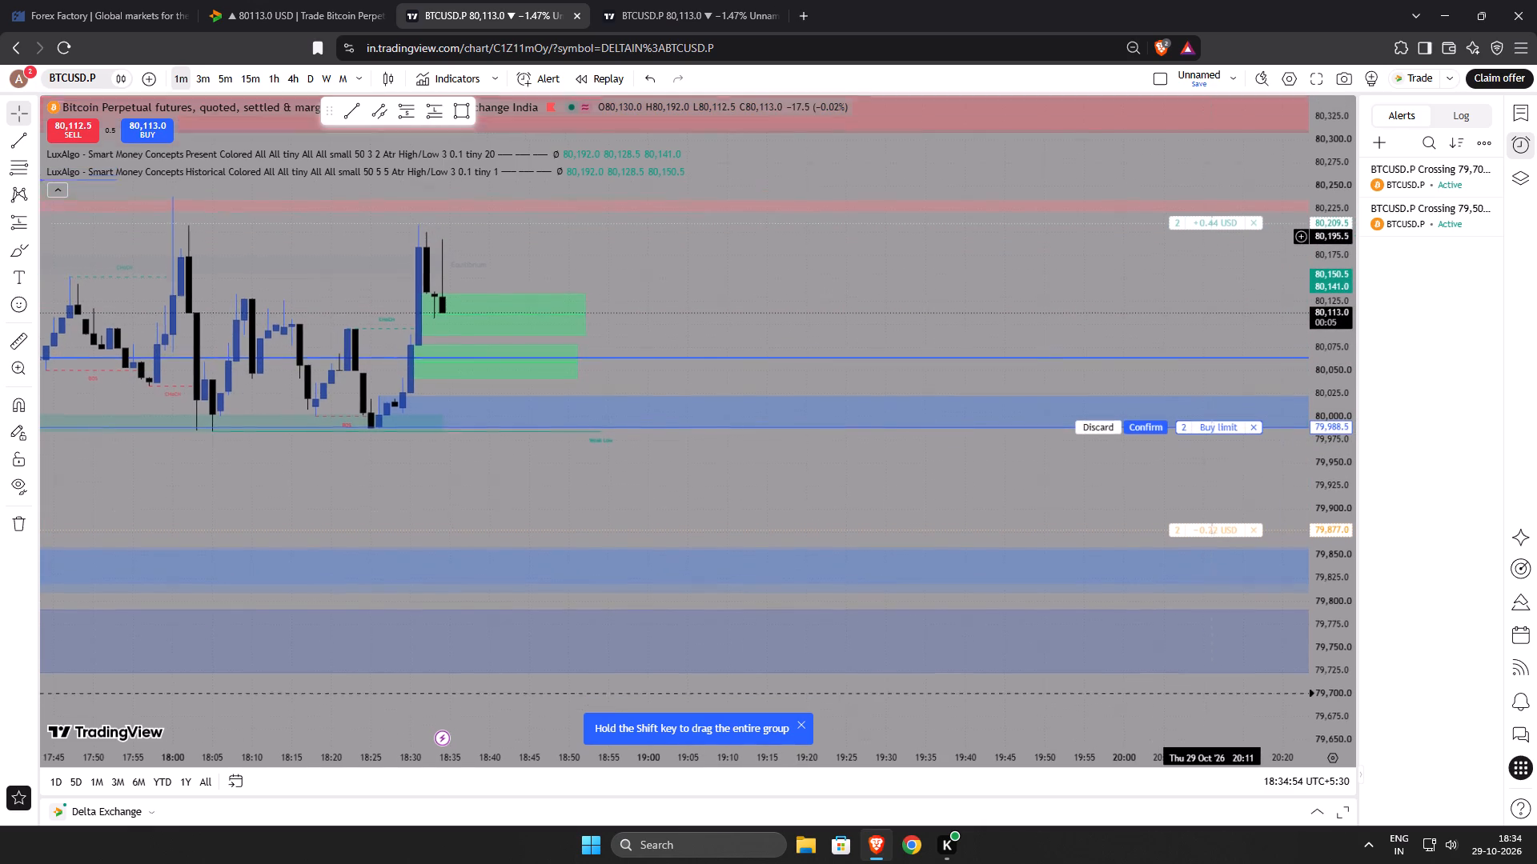
pyautogui.moveTo(1214, 244); pyautogui.dragTo(1218, 270)
pyautogui.moveTo(1222, 262); pyautogui.dragTo(1216, 337)
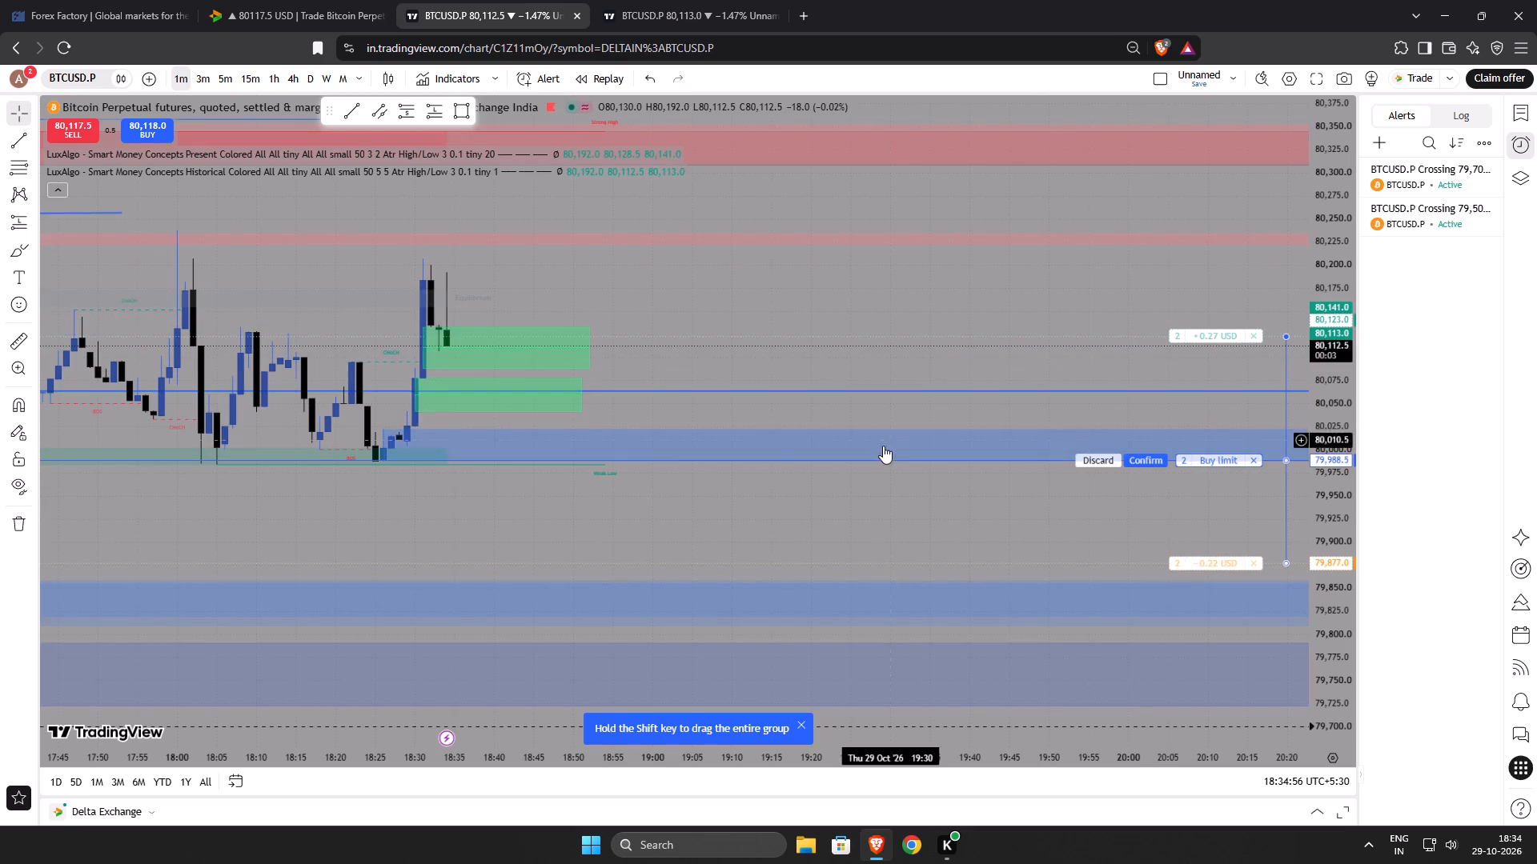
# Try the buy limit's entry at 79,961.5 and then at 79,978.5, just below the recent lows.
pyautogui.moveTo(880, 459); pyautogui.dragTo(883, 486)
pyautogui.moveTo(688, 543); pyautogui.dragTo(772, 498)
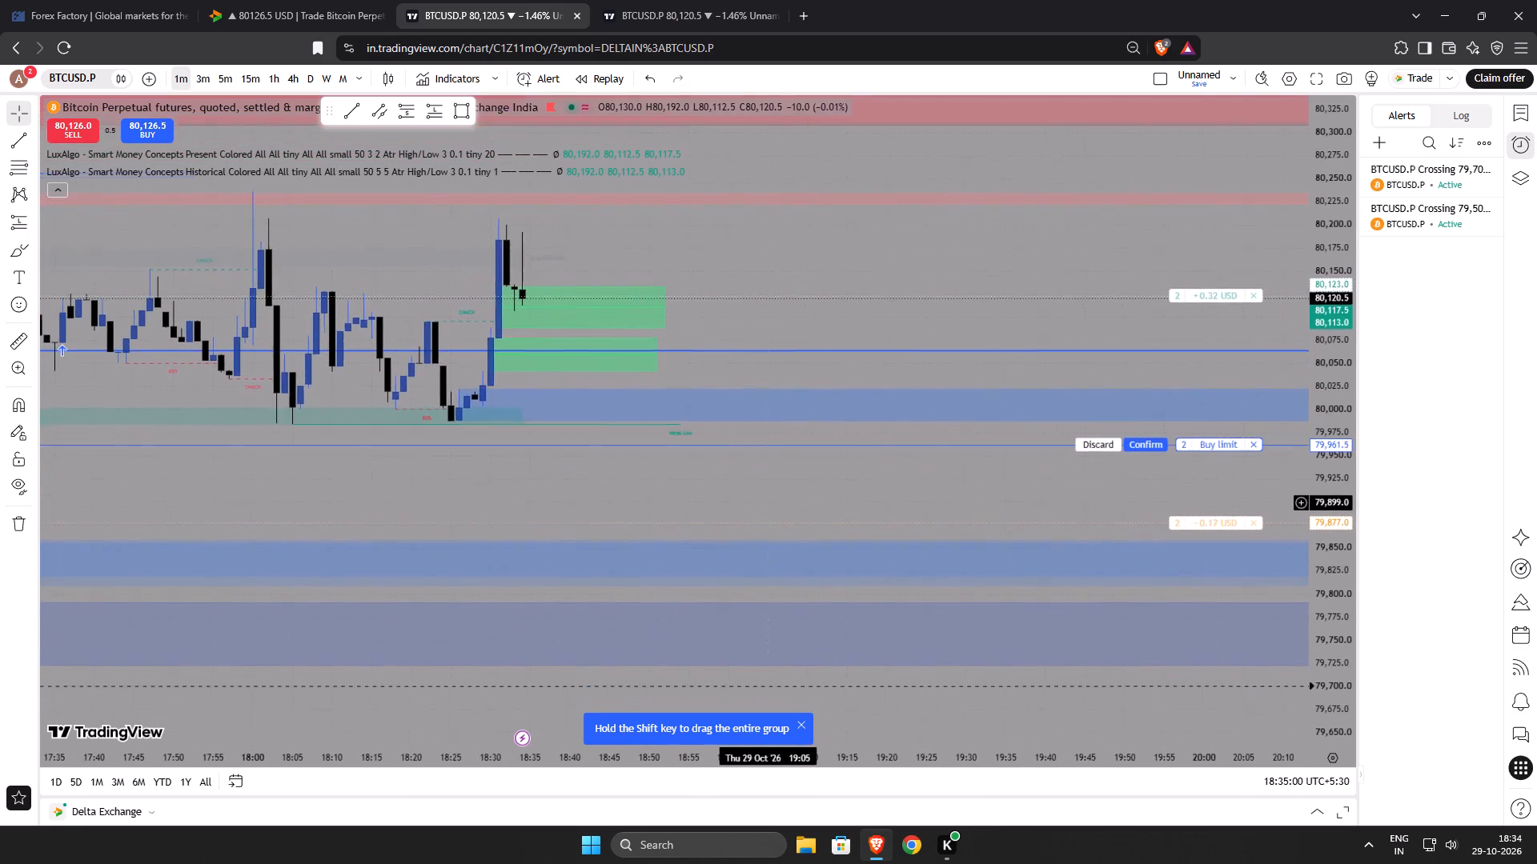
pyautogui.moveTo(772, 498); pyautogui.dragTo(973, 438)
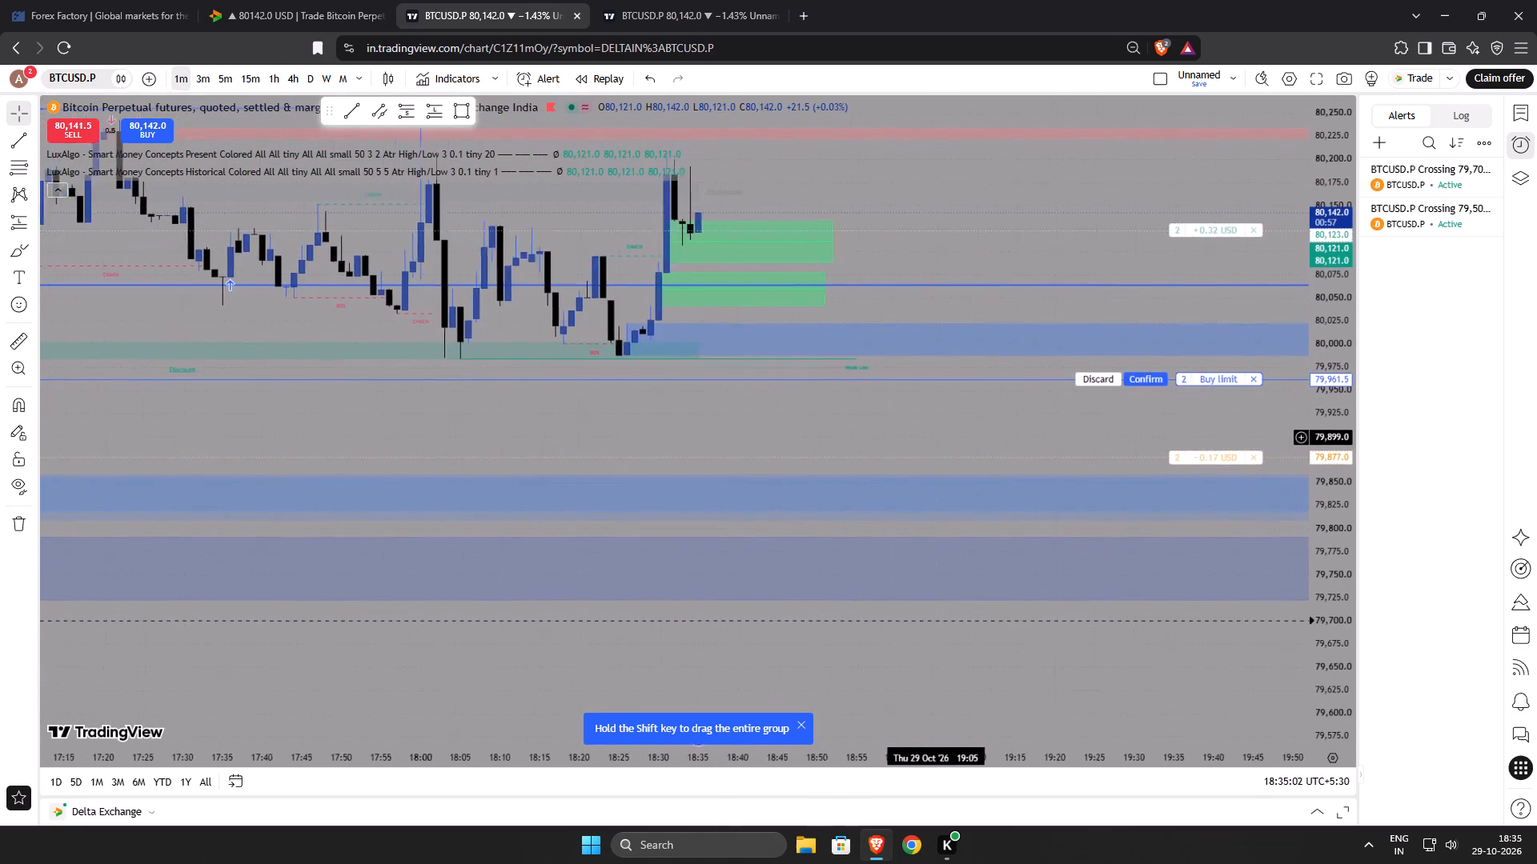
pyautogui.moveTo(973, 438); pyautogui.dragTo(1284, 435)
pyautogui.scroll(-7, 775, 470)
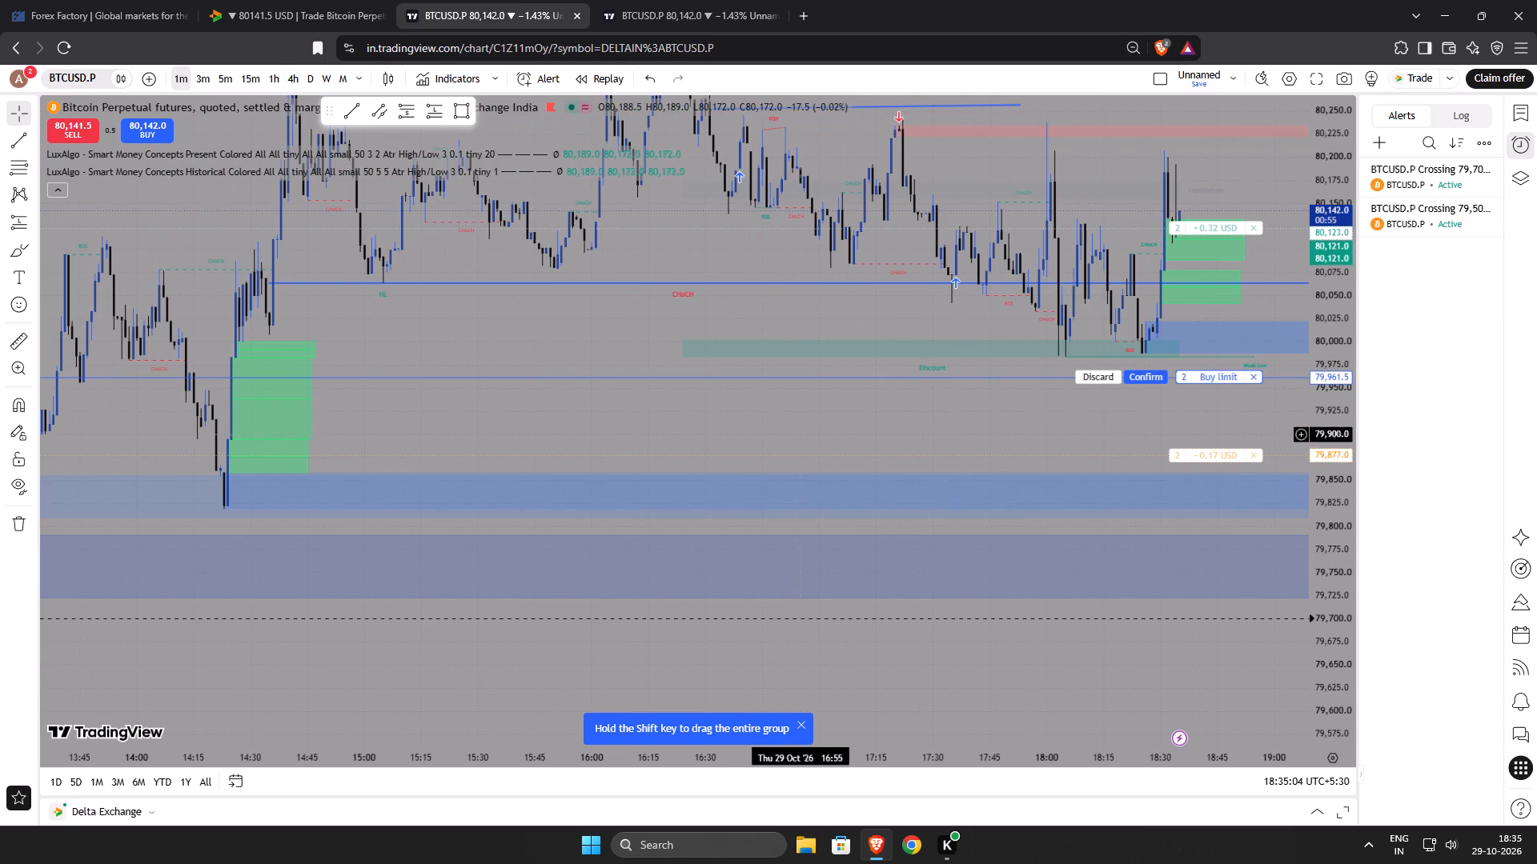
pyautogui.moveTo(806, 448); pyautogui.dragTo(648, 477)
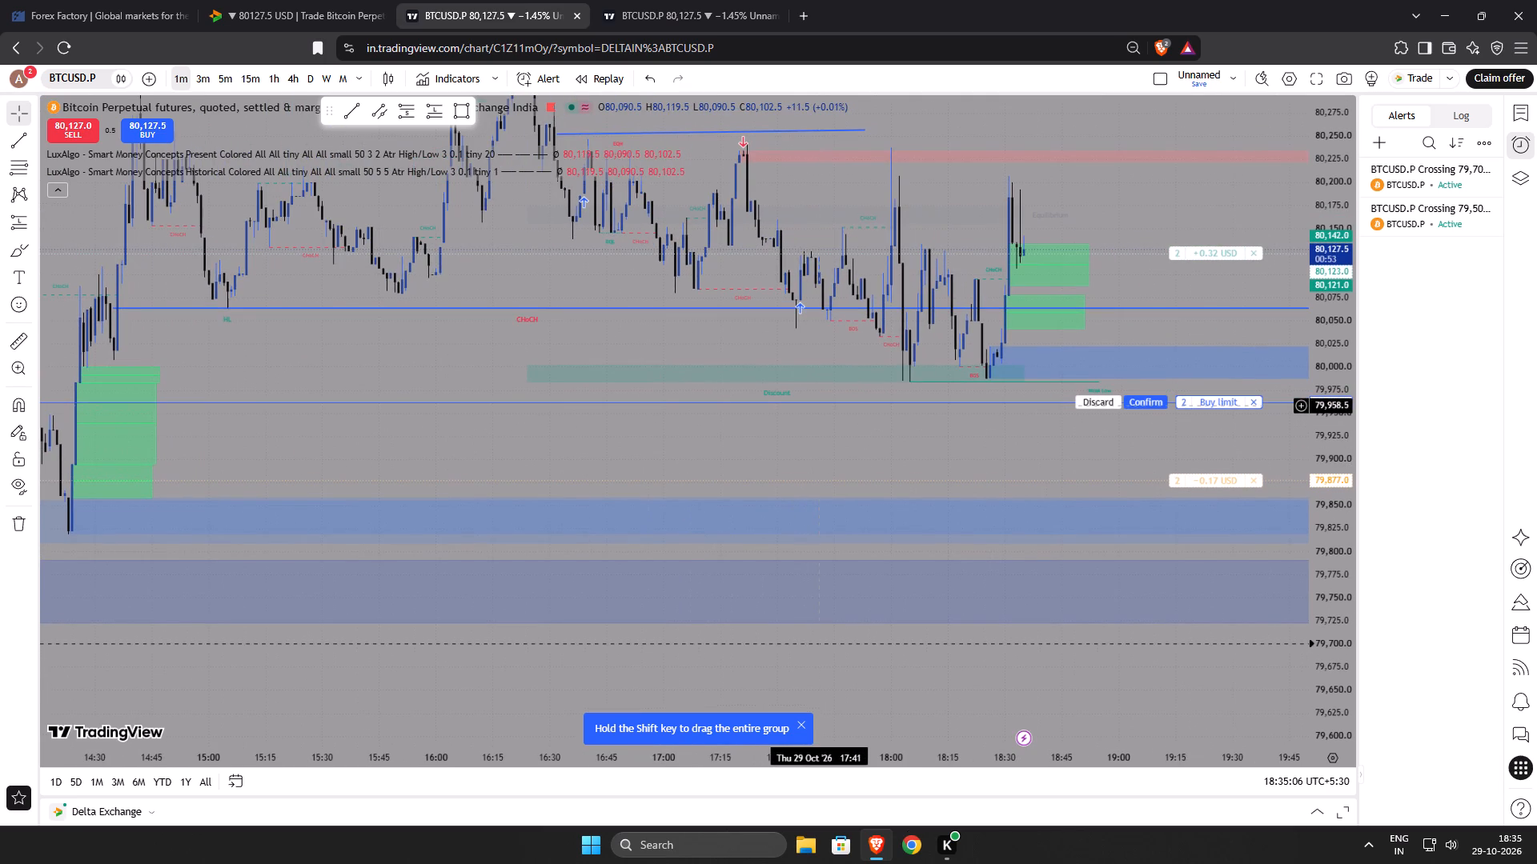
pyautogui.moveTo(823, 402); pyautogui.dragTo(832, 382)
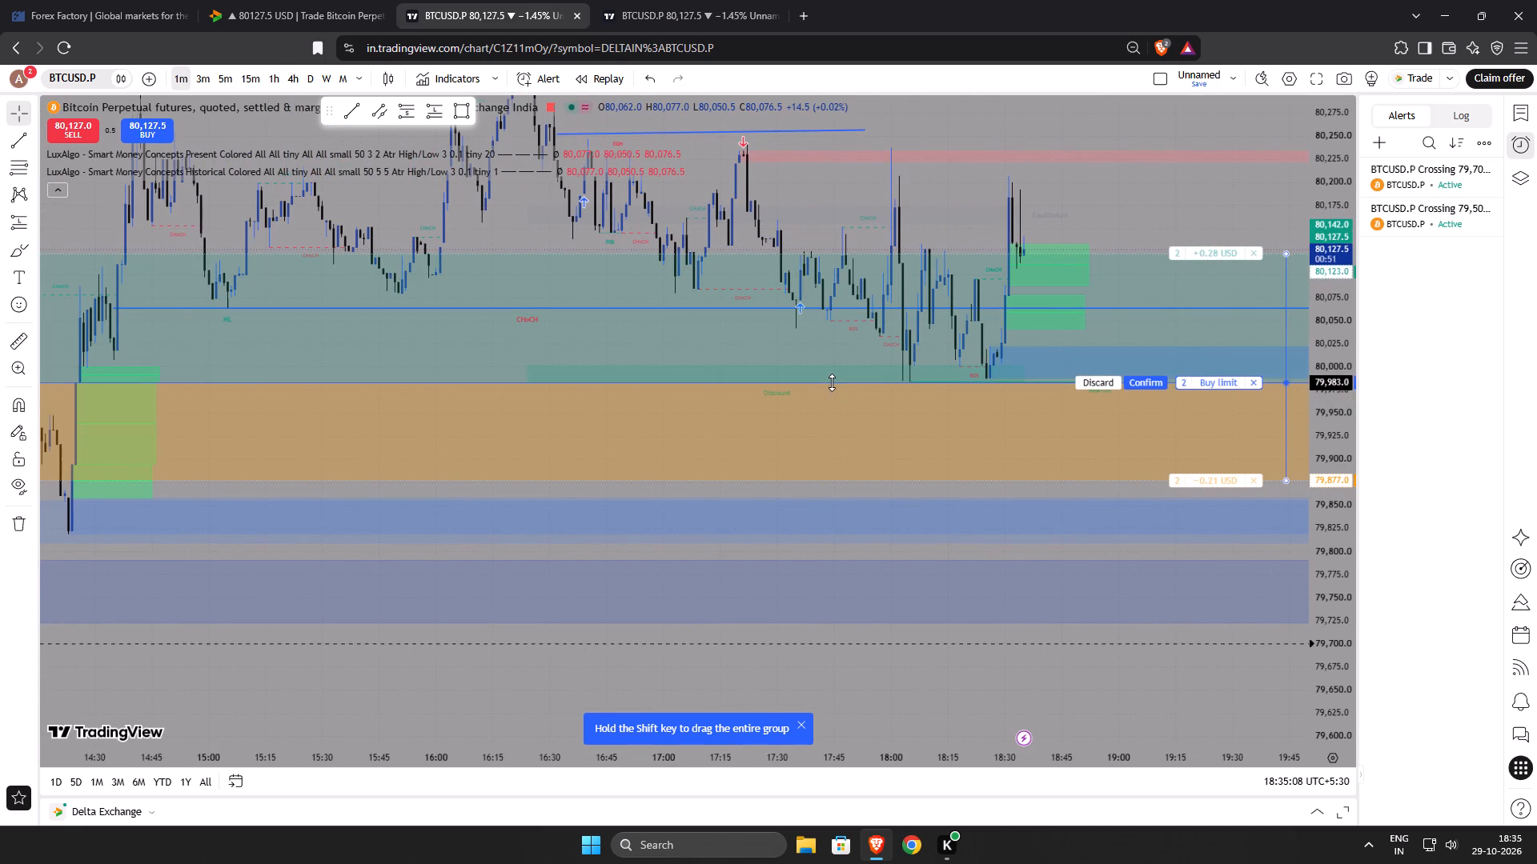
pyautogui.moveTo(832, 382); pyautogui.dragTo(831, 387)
# Set the buy limit's entry to 79,968.5 after checking the recent lows, and submit the modified order with its take-profit and stop-loss.
pyautogui.moveTo(941, 453); pyautogui.dragTo(886, 462)
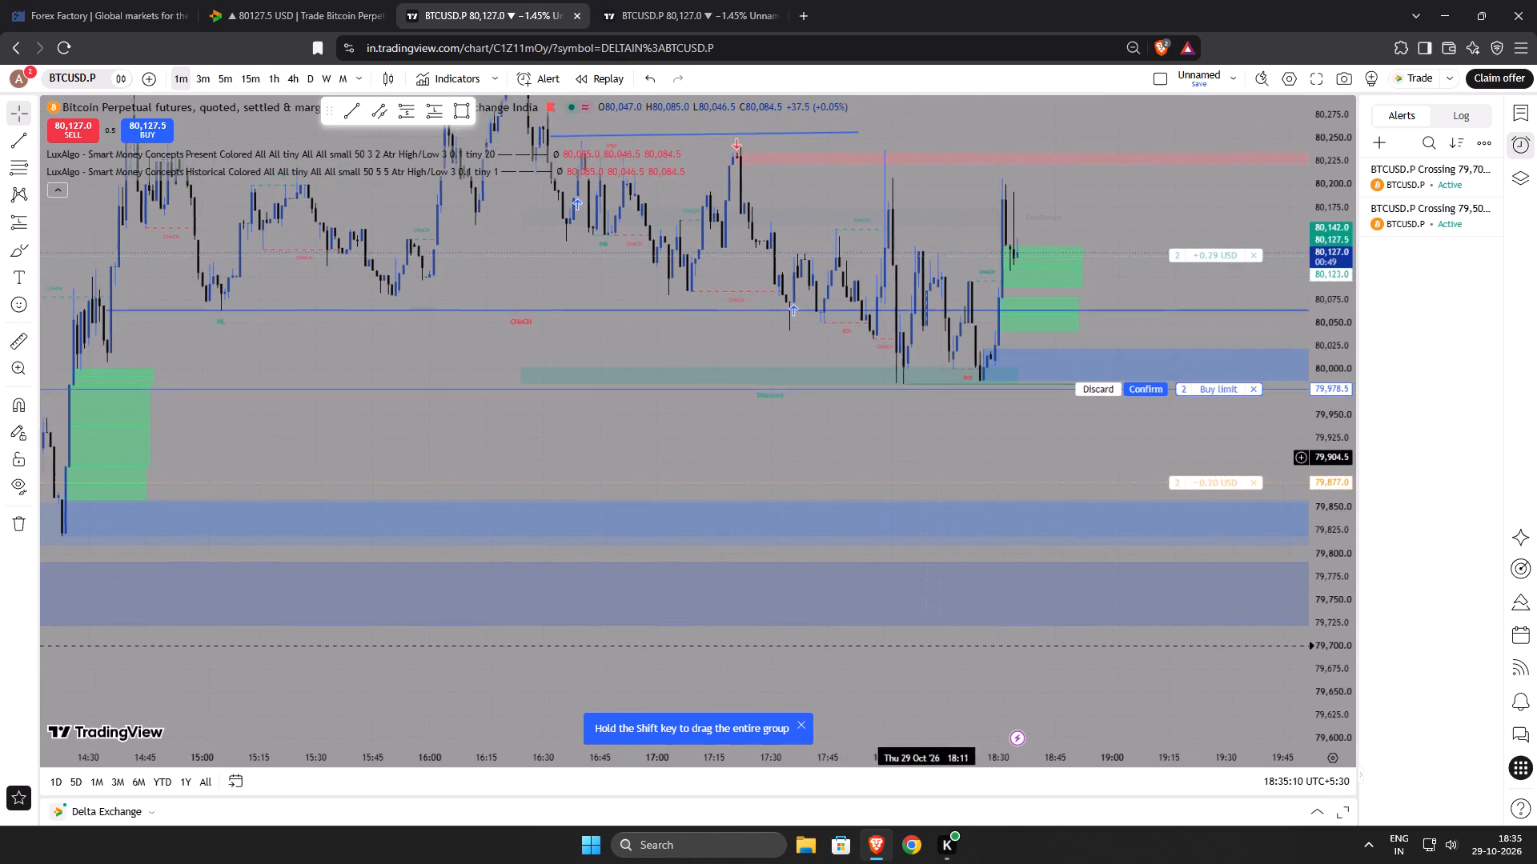
pyautogui.moveTo(886, 462); pyautogui.dragTo(712, 490)
pyautogui.scroll(4, 712, 490)
pyautogui.moveTo(607, 504); pyautogui.dragTo(790, 447)
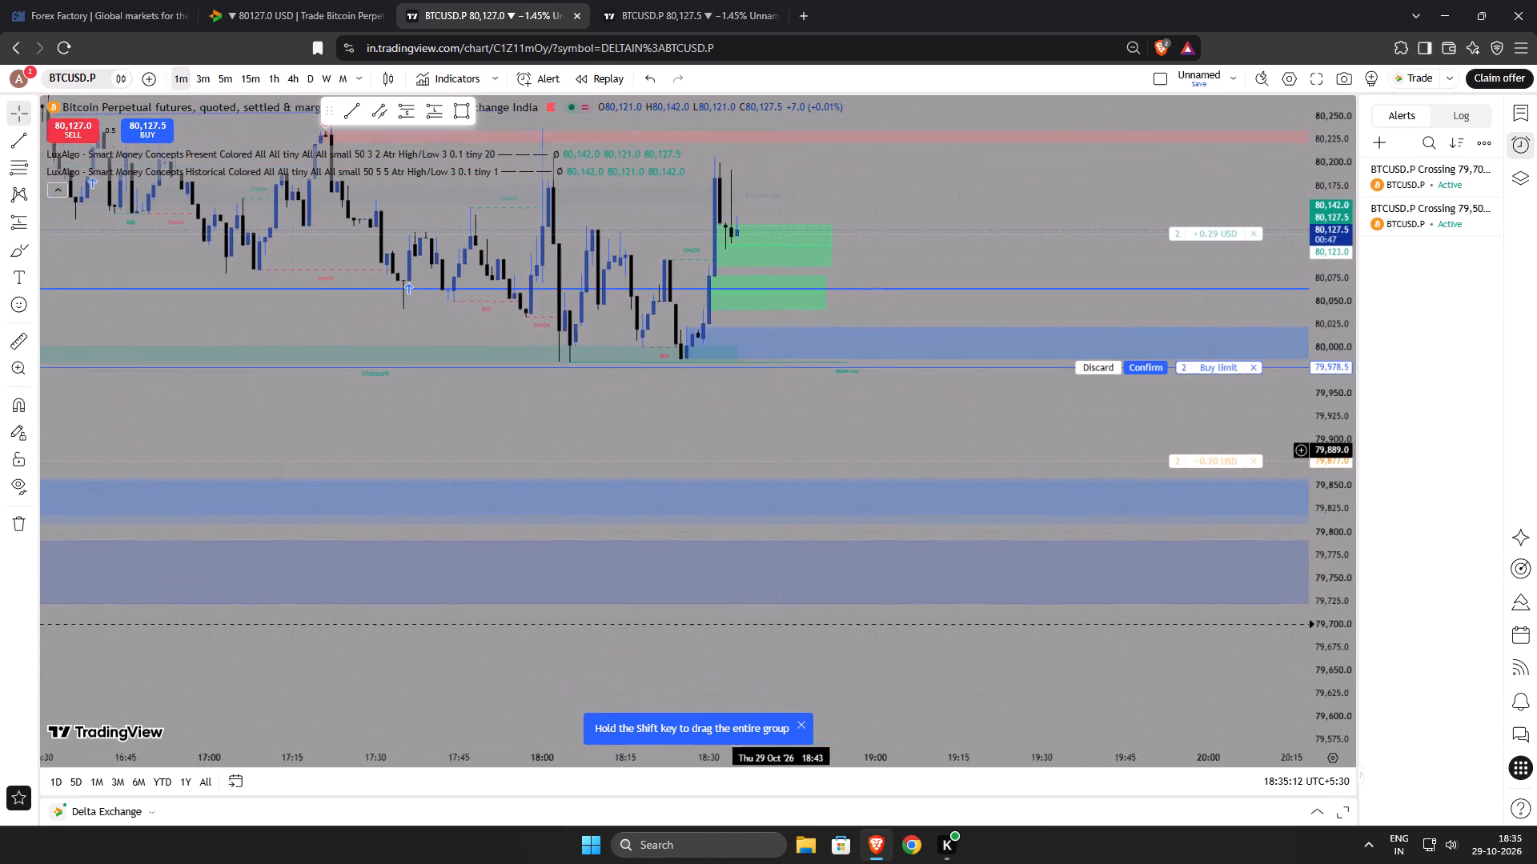
pyautogui.moveTo(790, 447); pyautogui.dragTo(837, 440)
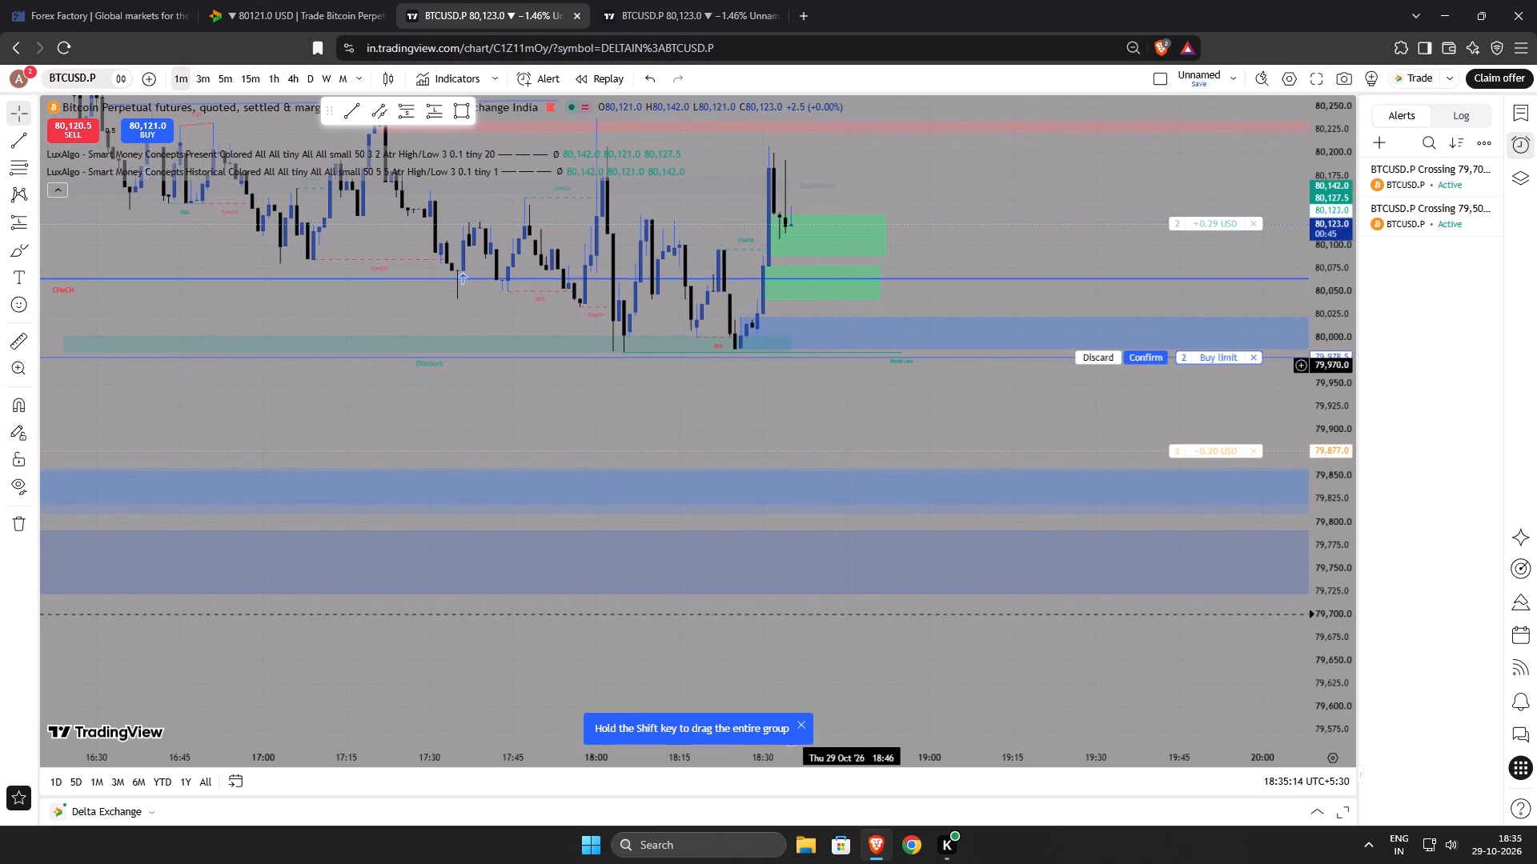
pyautogui.scroll(-3, 845, 402)
pyautogui.moveTo(893, 412); pyautogui.dragTo(812, 439)
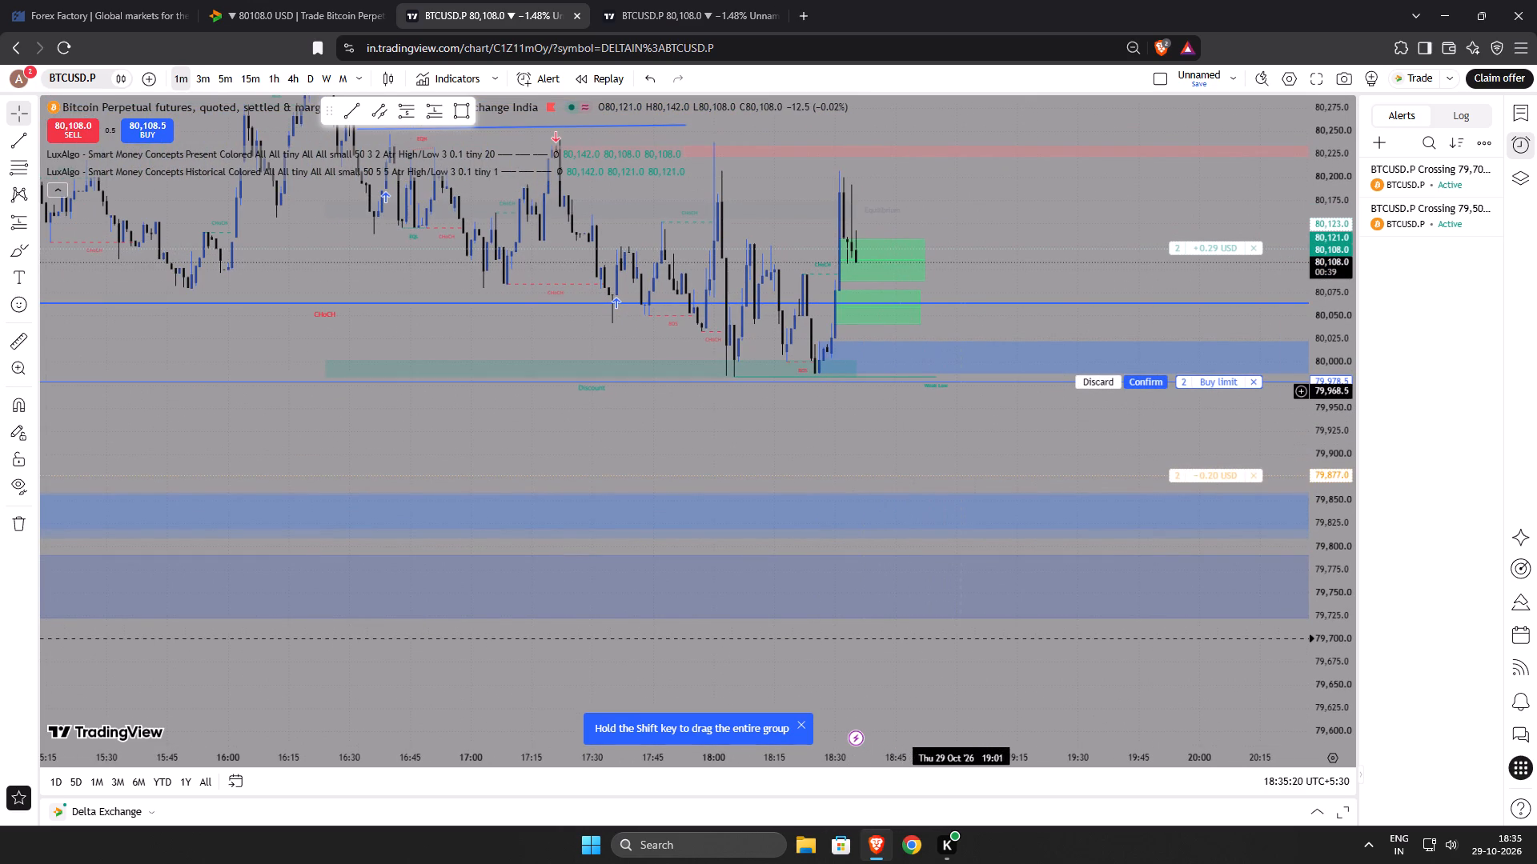
pyautogui.moveTo(969, 383); pyautogui.dragTo(969, 391)
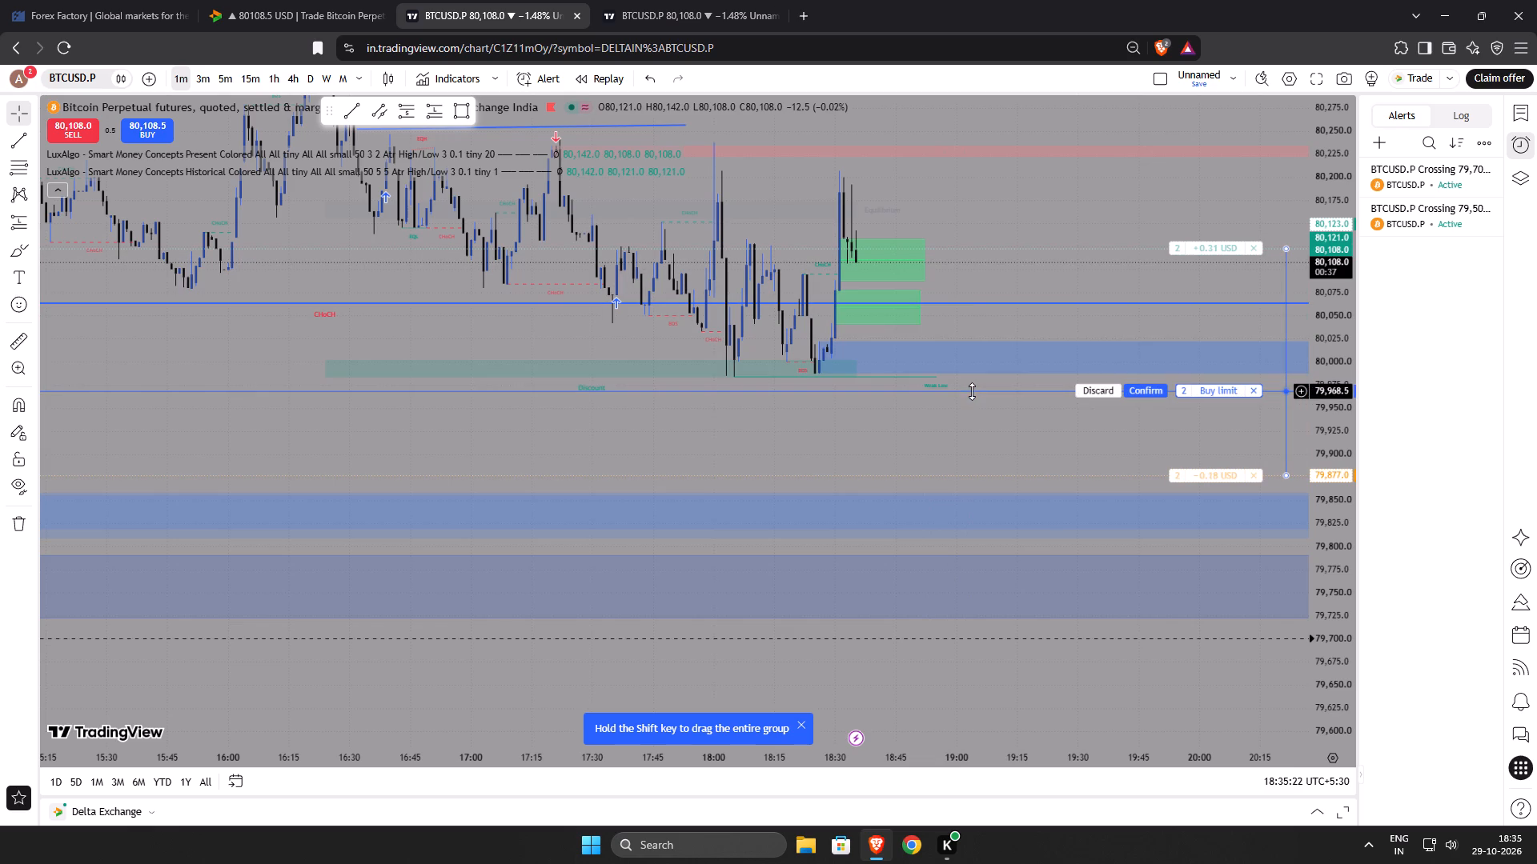
pyautogui.click(1142, 391)
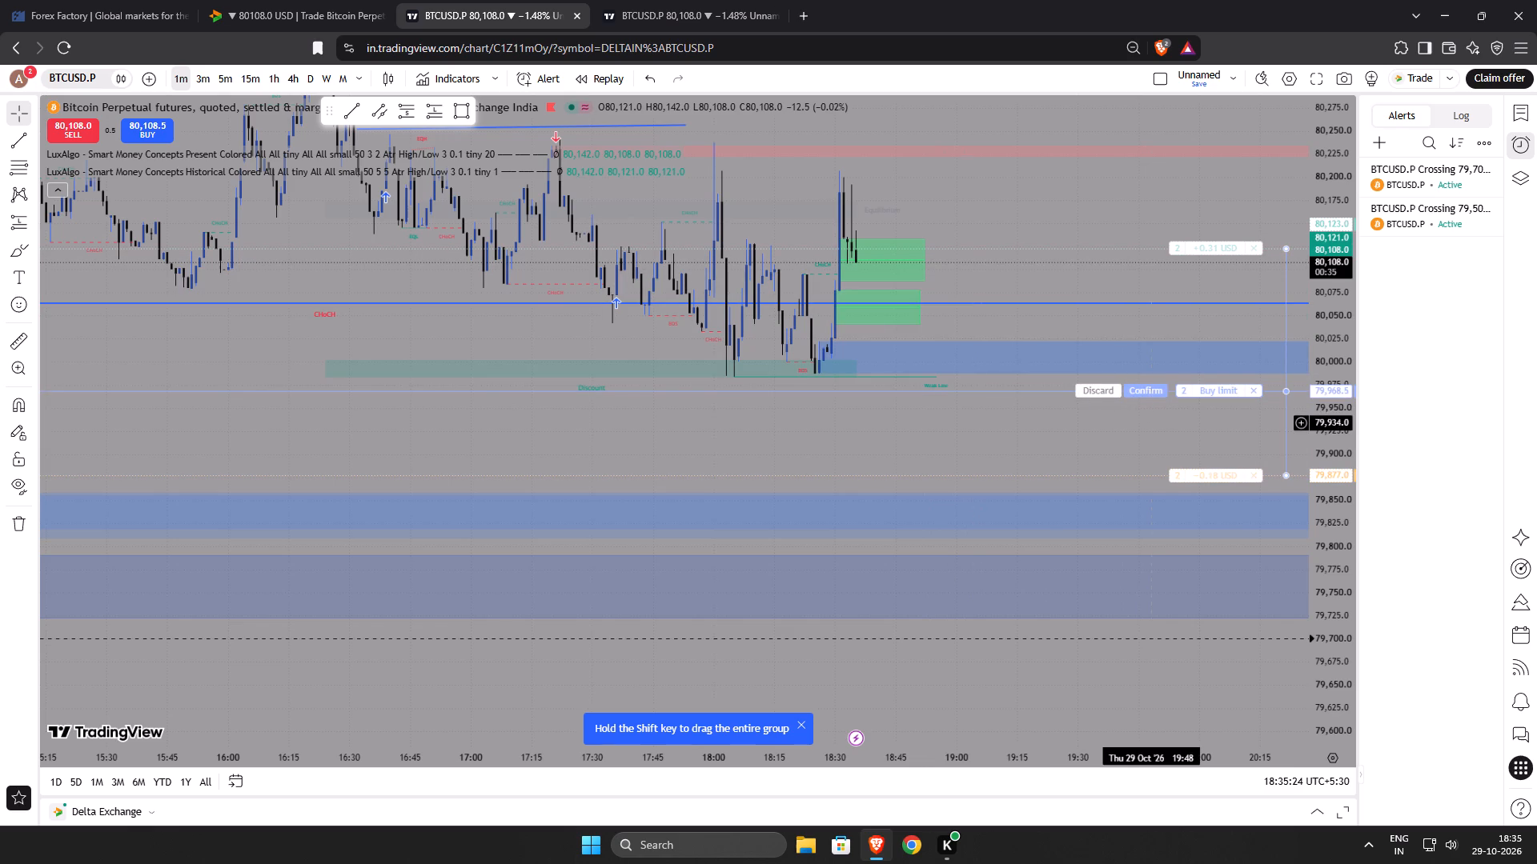
# Set the take-profit to 80,172.5 after trying 80,191.5, set the stop-loss to 79,869.5, and submit the modified order.
pyautogui.moveTo(1210, 243); pyautogui.dragTo(1213, 222)
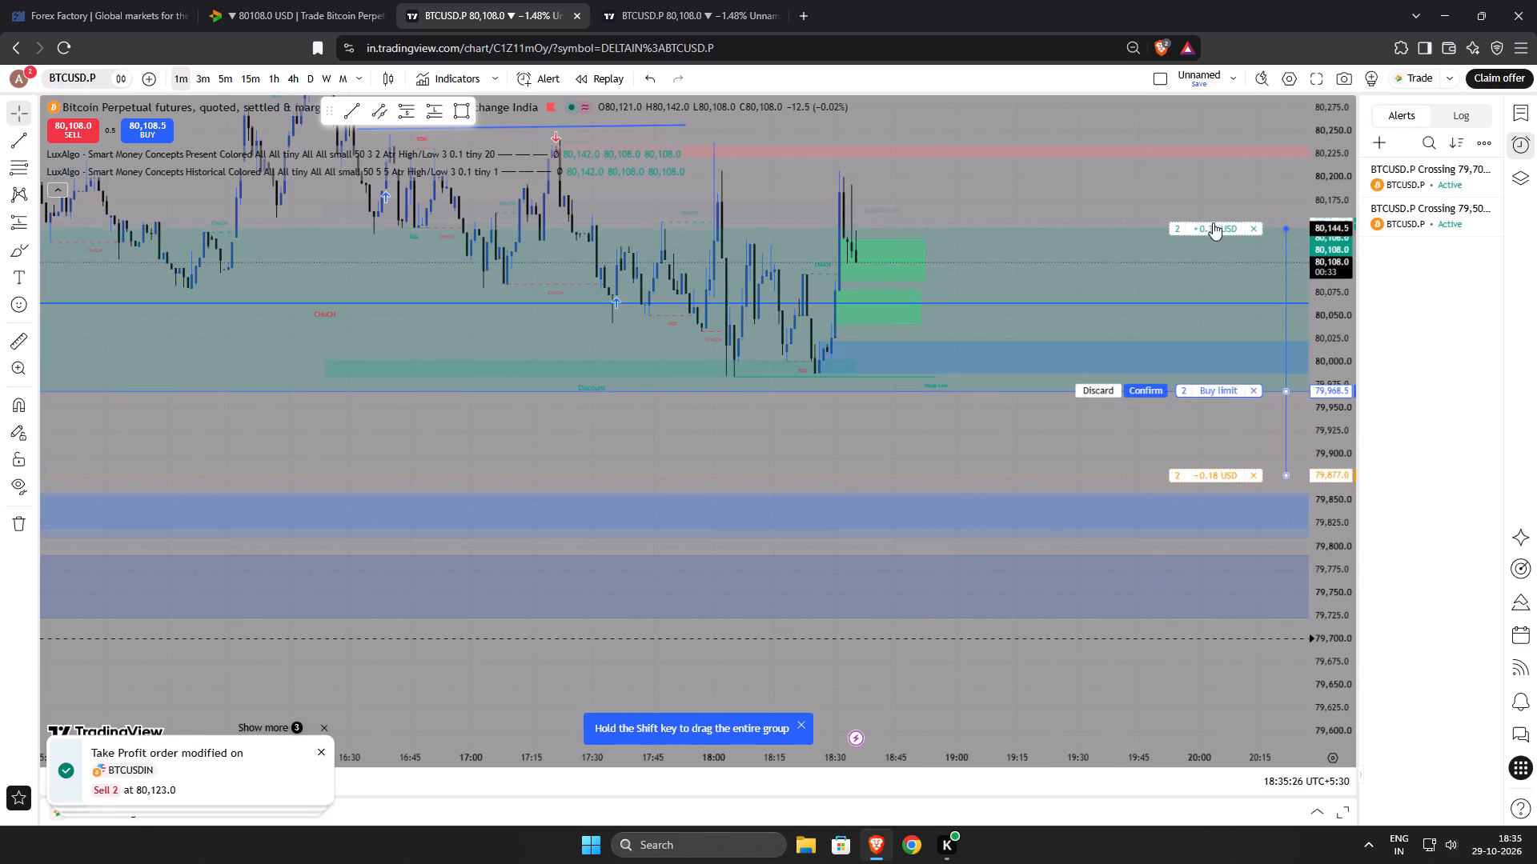
pyautogui.moveTo(1213, 222); pyautogui.dragTo(1221, 186)
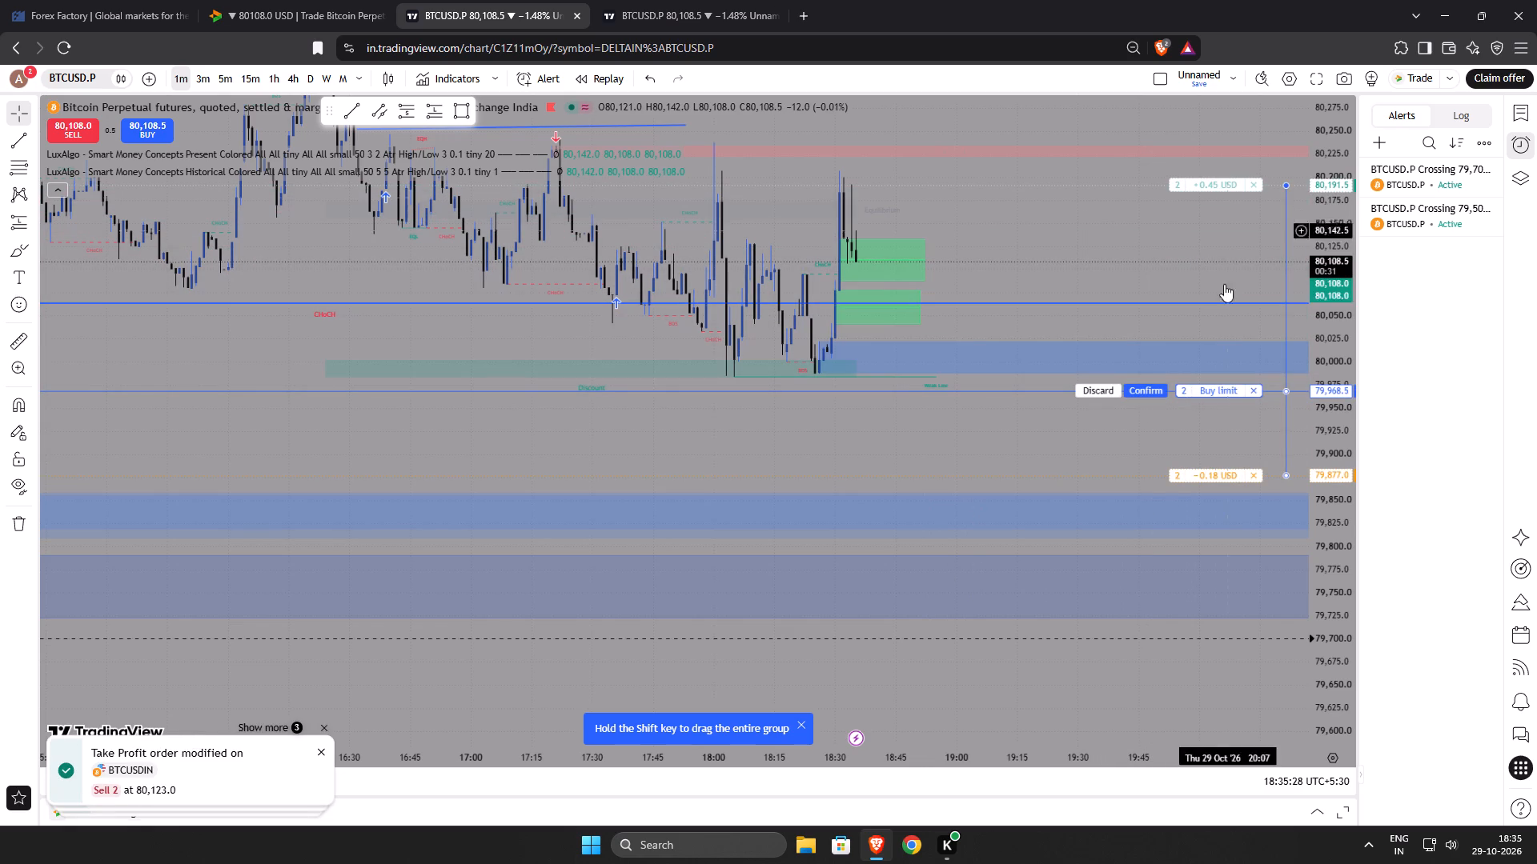
pyautogui.moveTo(1216, 188); pyautogui.dragTo(1221, 202)
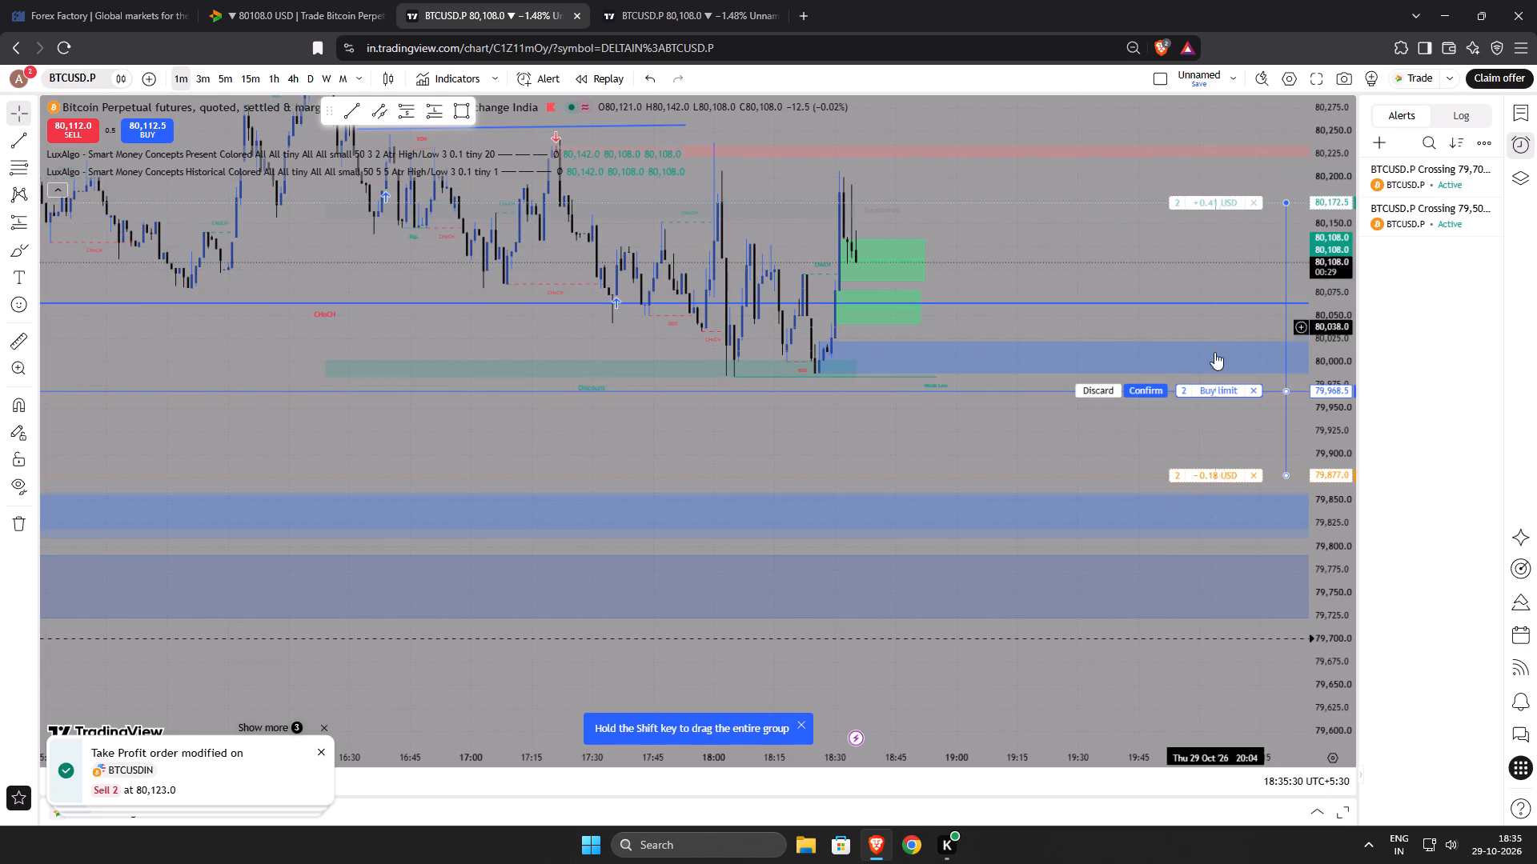
pyautogui.moveTo(1226, 471); pyautogui.dragTo(1226, 482)
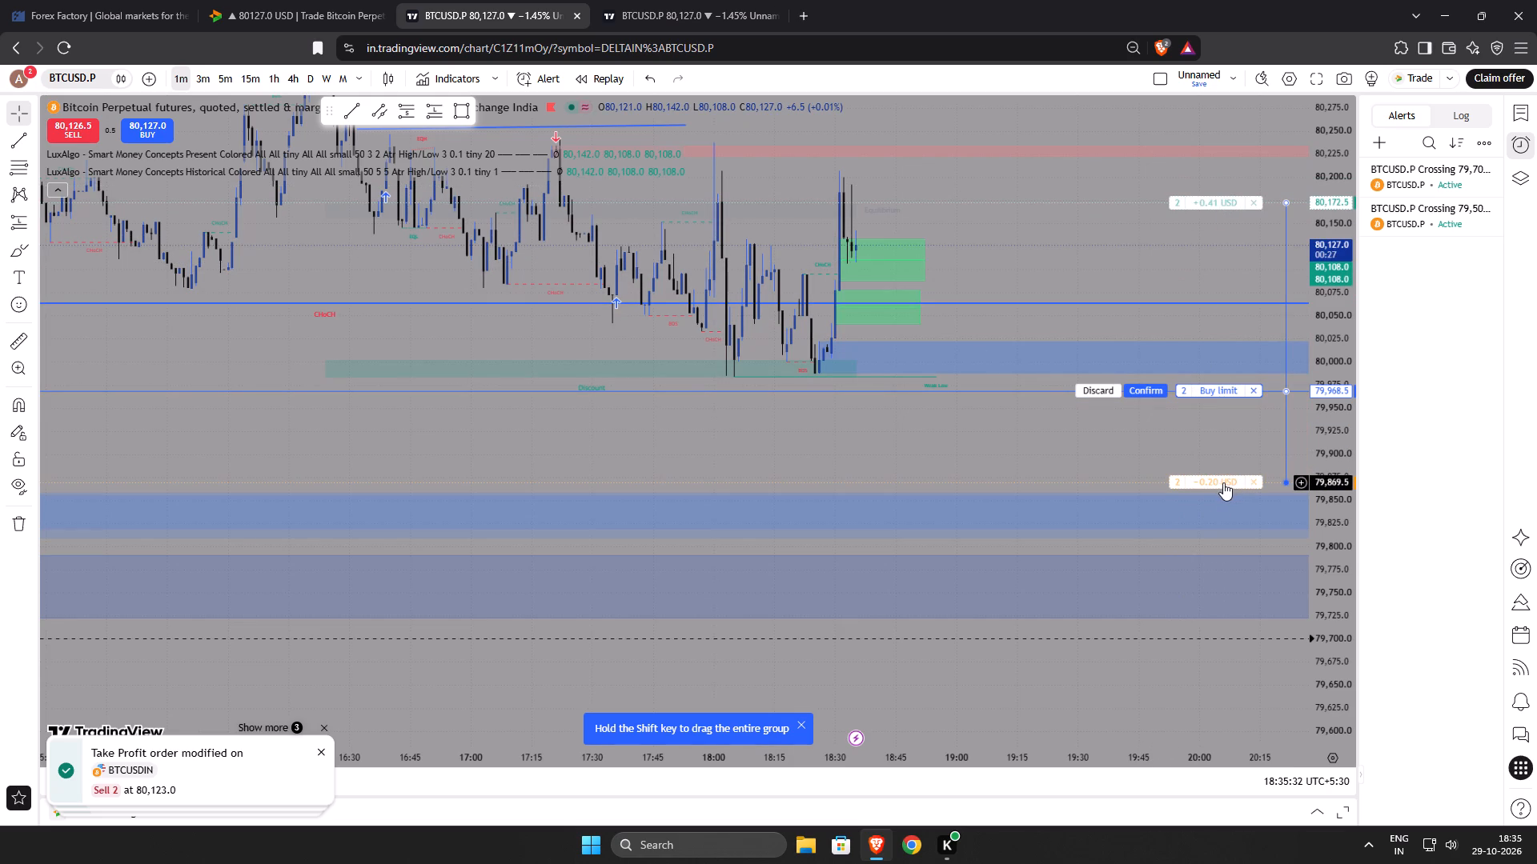
pyautogui.click(1154, 390)
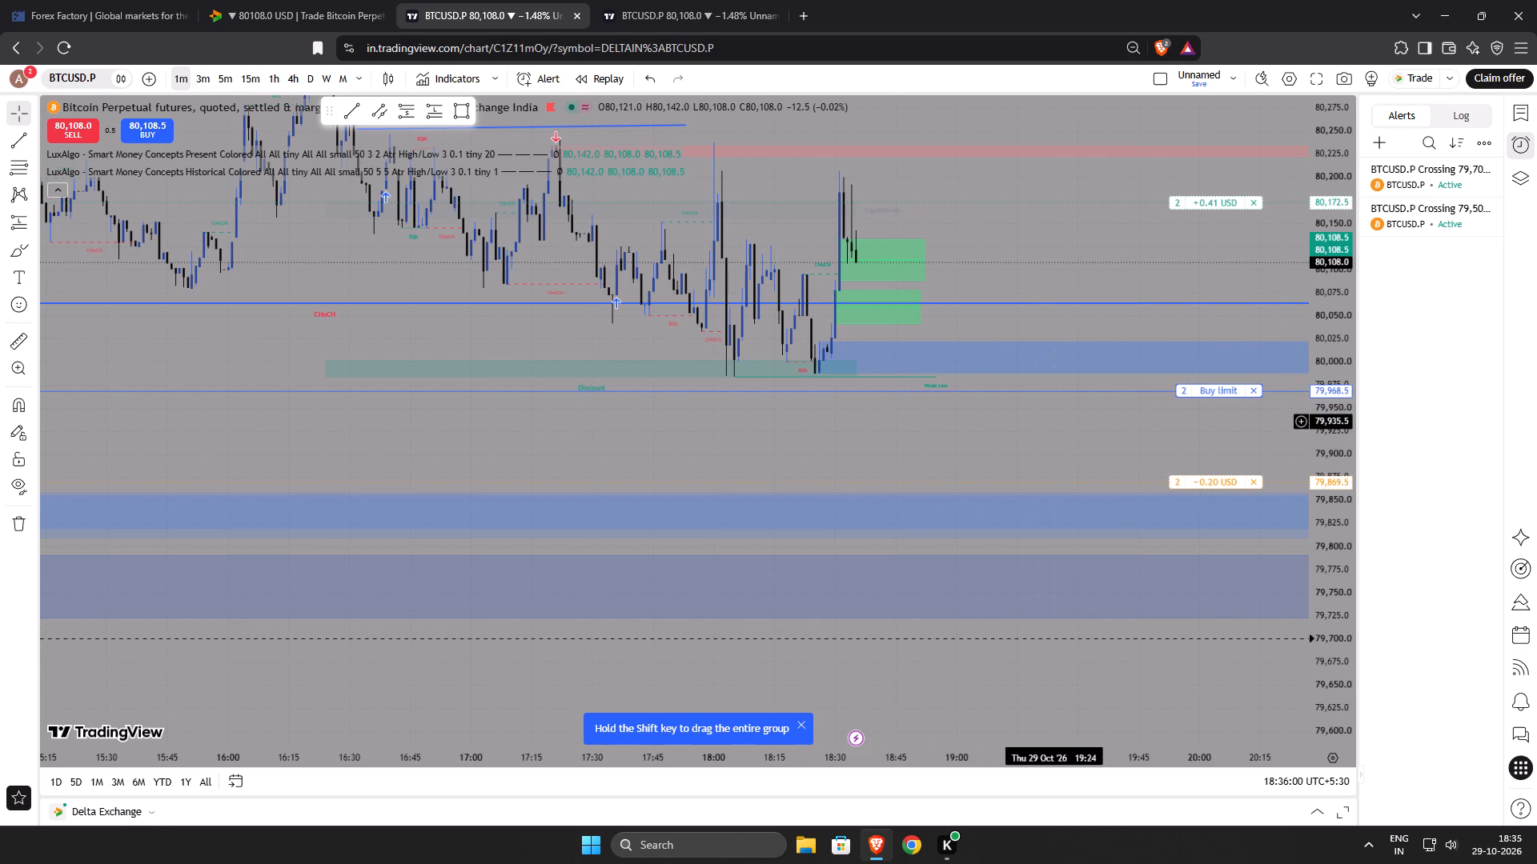
# Examine the one-minute price action since 15:30 against the buy limit, its take-profit and its stop-loss.
pyautogui.moveTo(1024, 447); pyautogui.dragTo(968, 459)
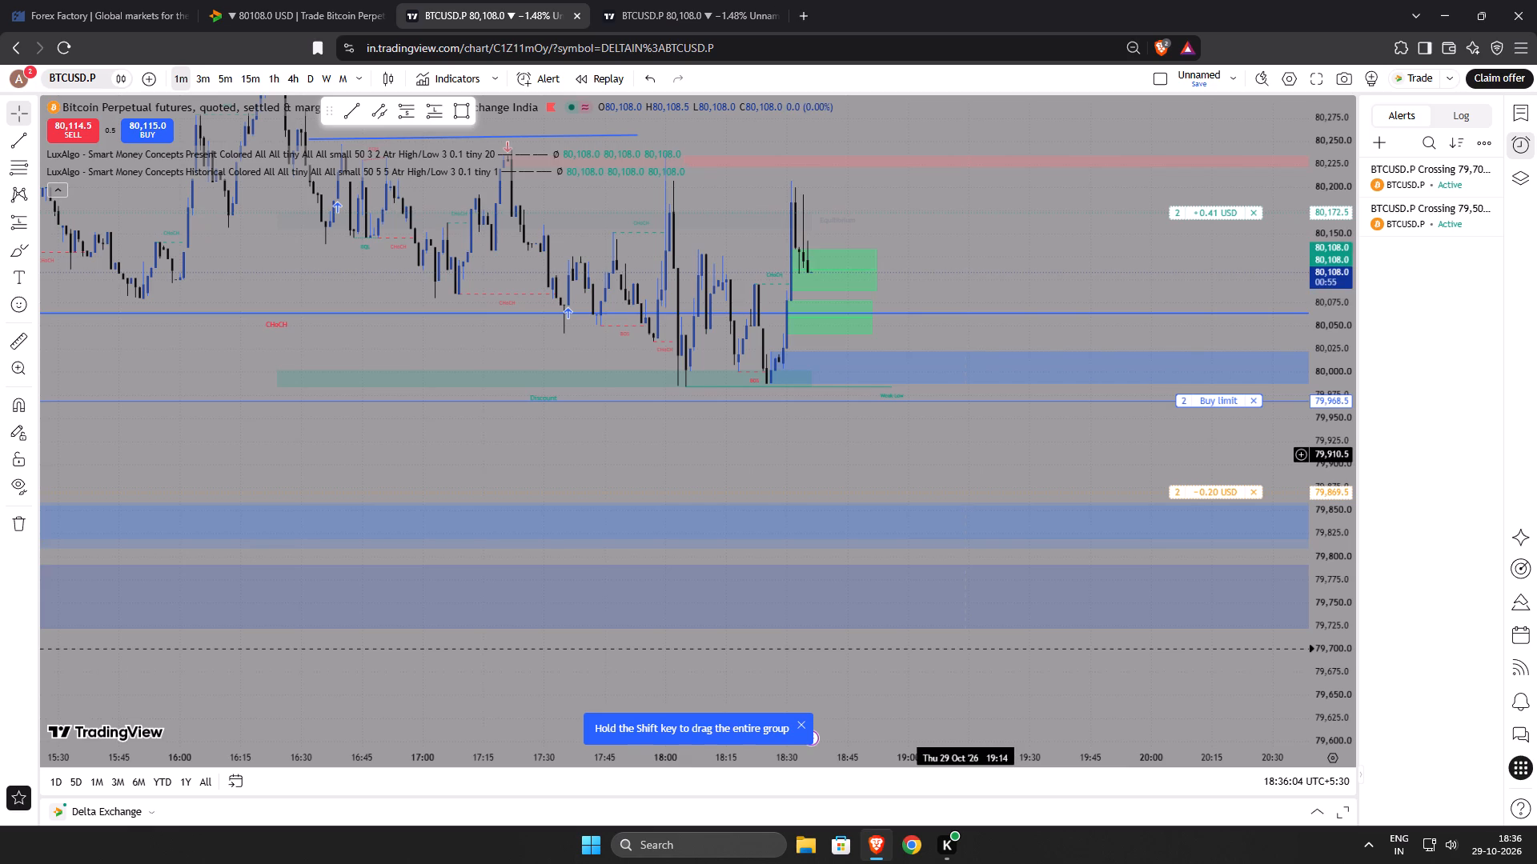
pyautogui.moveTo(752, 447); pyautogui.dragTo(836, 470)
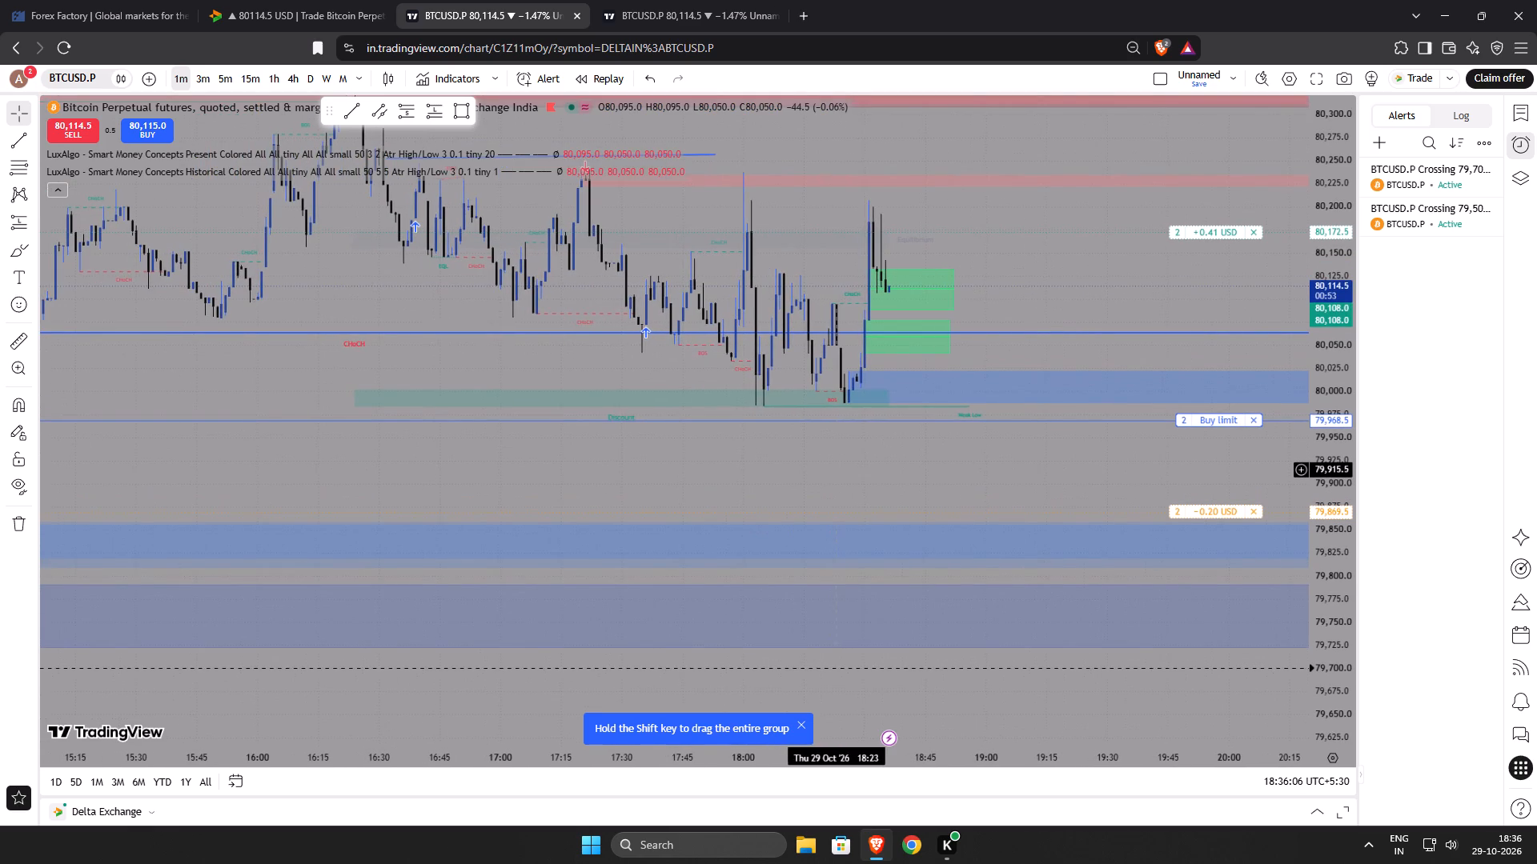
pyautogui.moveTo(872, 460); pyautogui.dragTo(889, 456)
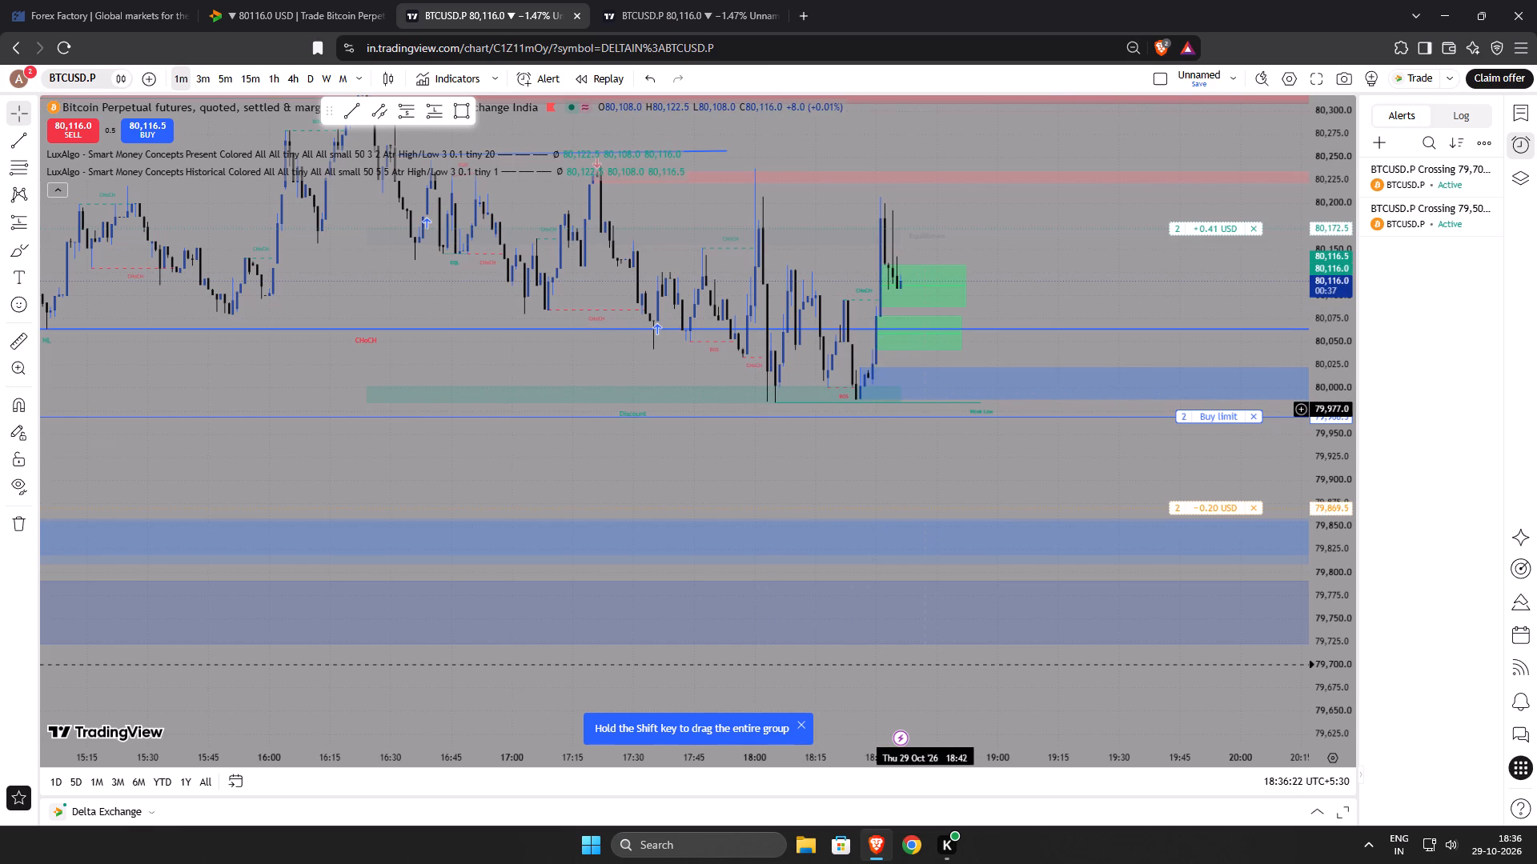
pyautogui.moveTo(594, 469); pyautogui.dragTo(724, 482)
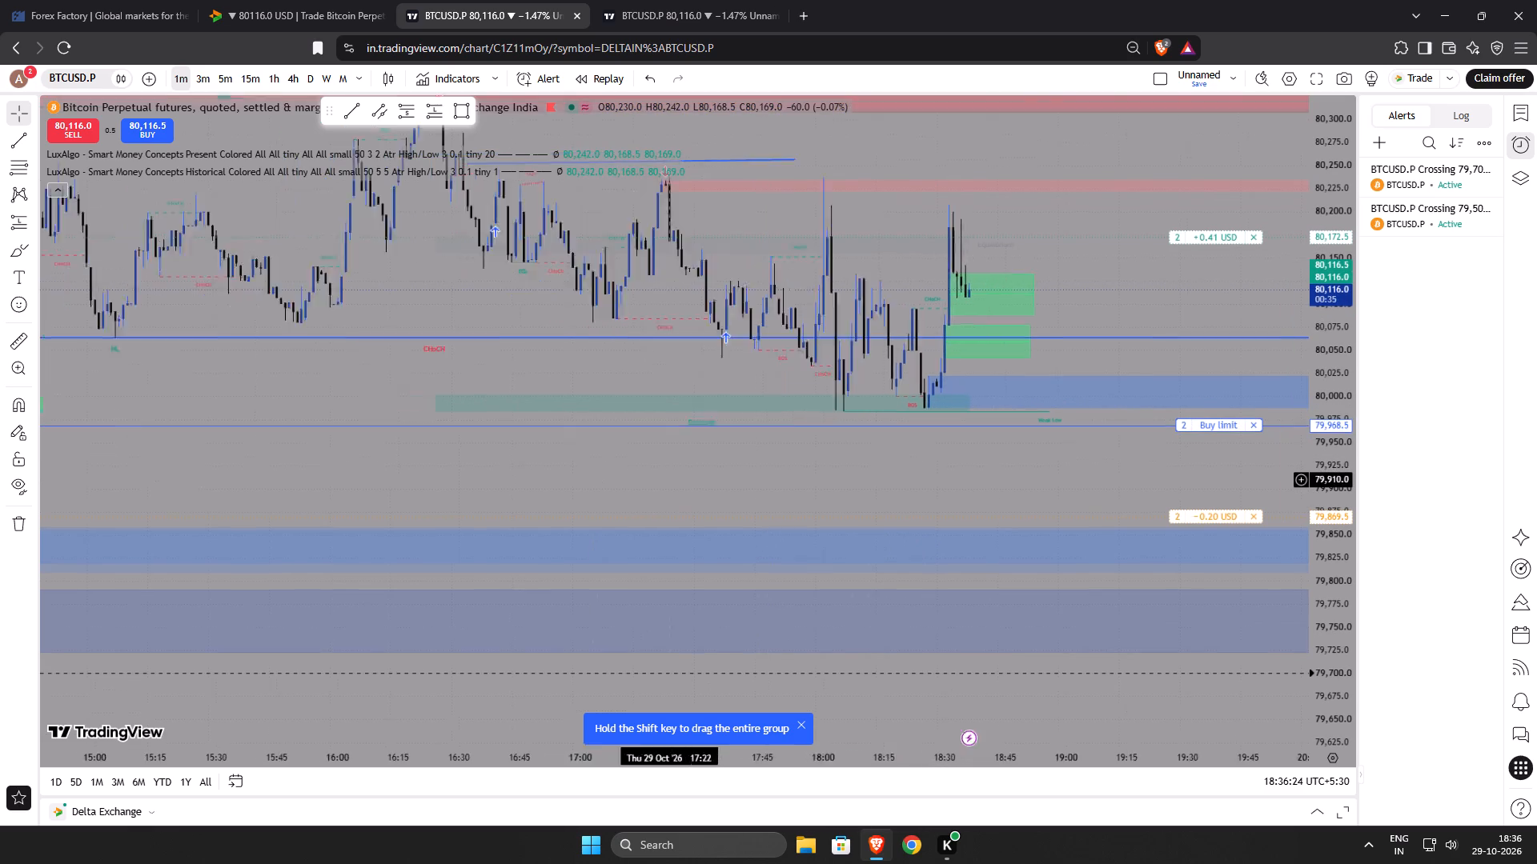
pyautogui.moveTo(724, 482); pyautogui.dragTo(793, 471)
pyautogui.moveTo(1194, 480); pyautogui.dragTo(917, 470)
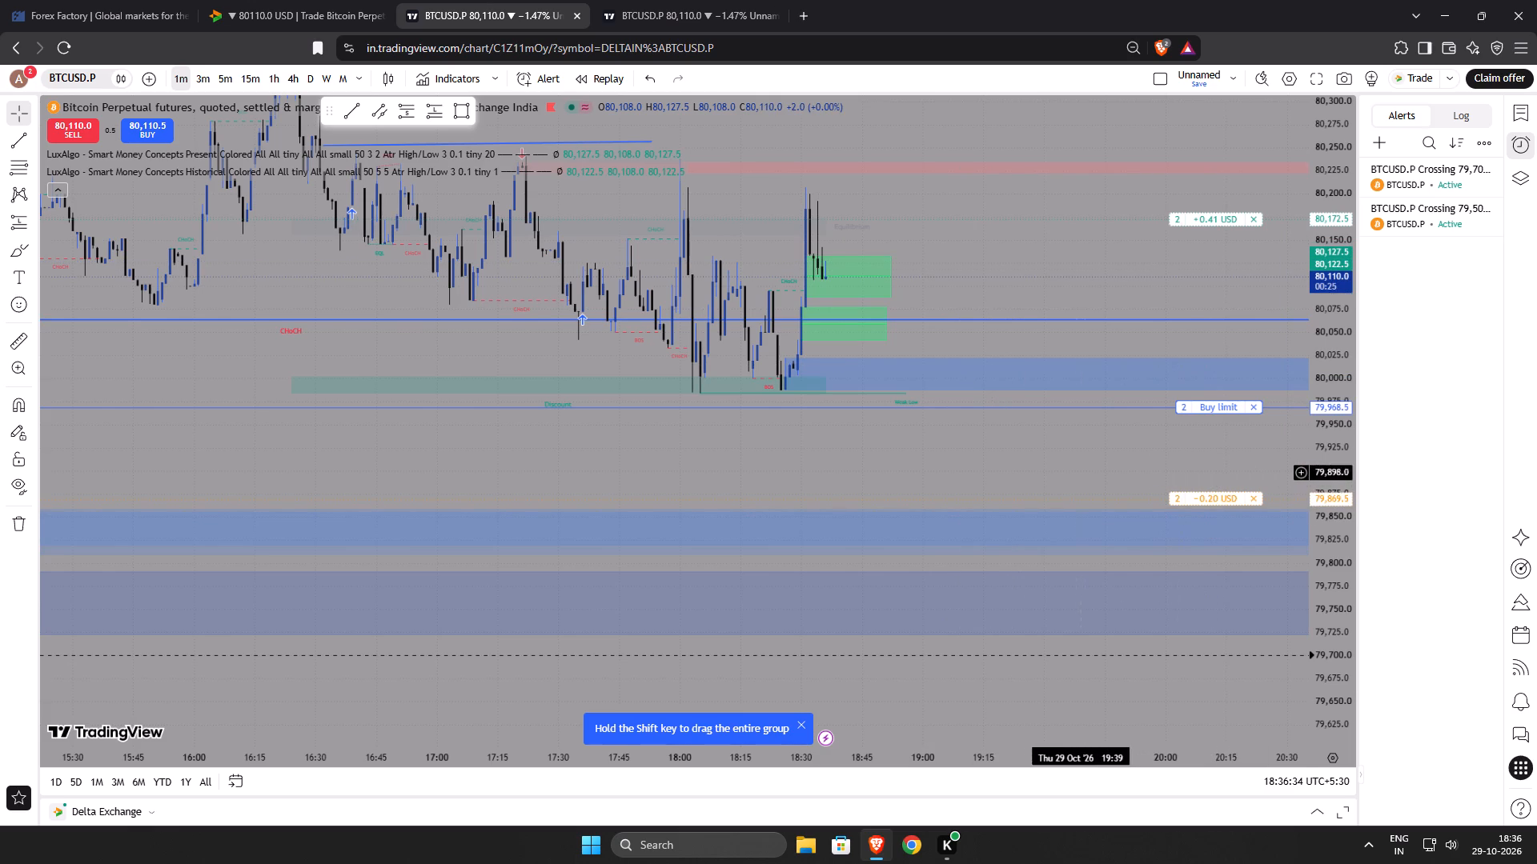
pyautogui.moveTo(1075, 467); pyautogui.dragTo(1058, 497)
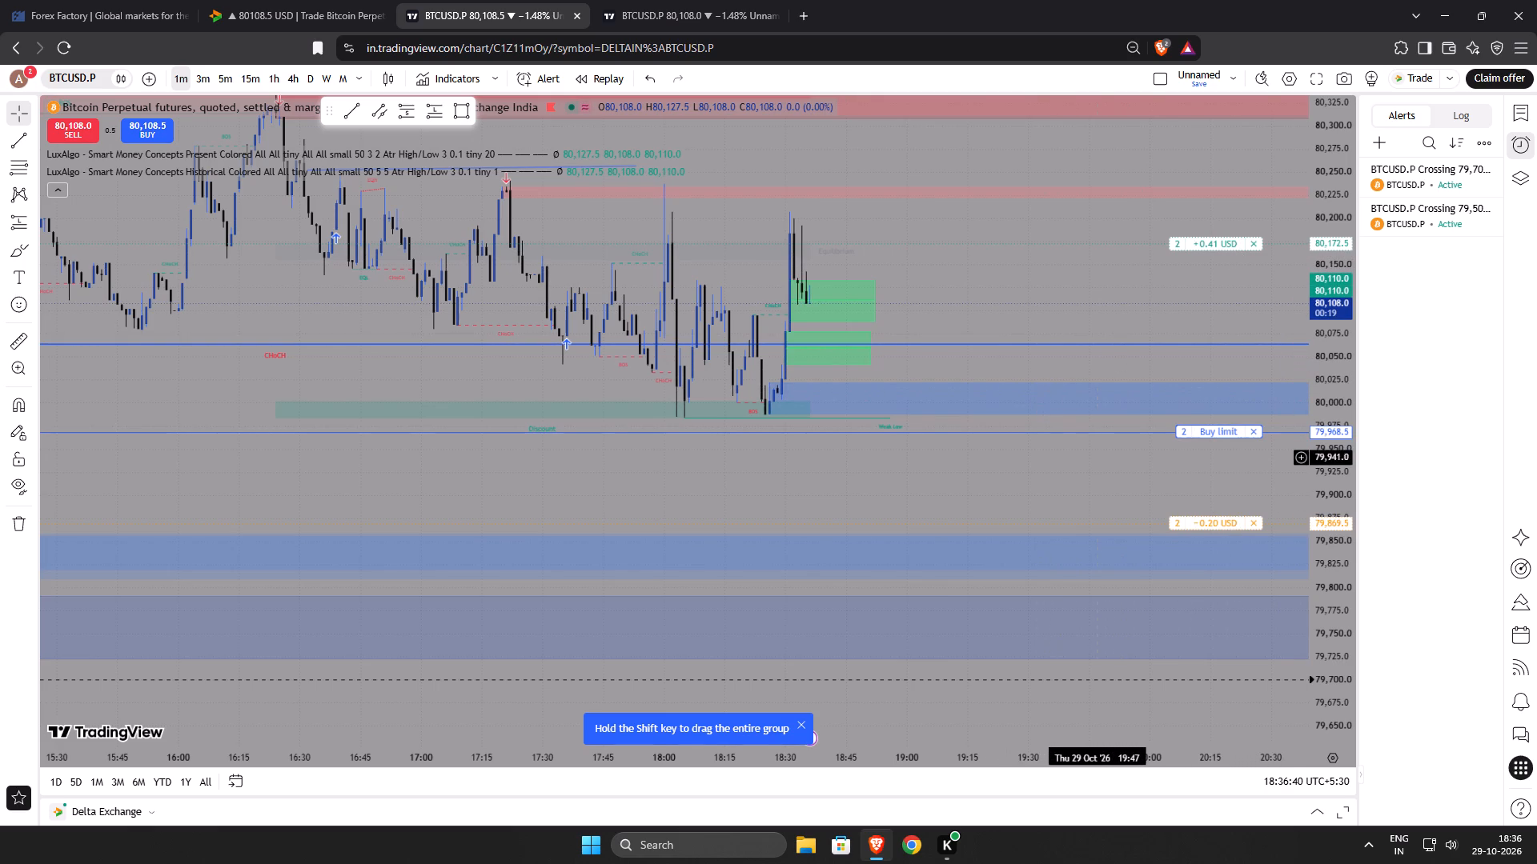
pyautogui.moveTo(1096, 459); pyautogui.dragTo(1065, 466)
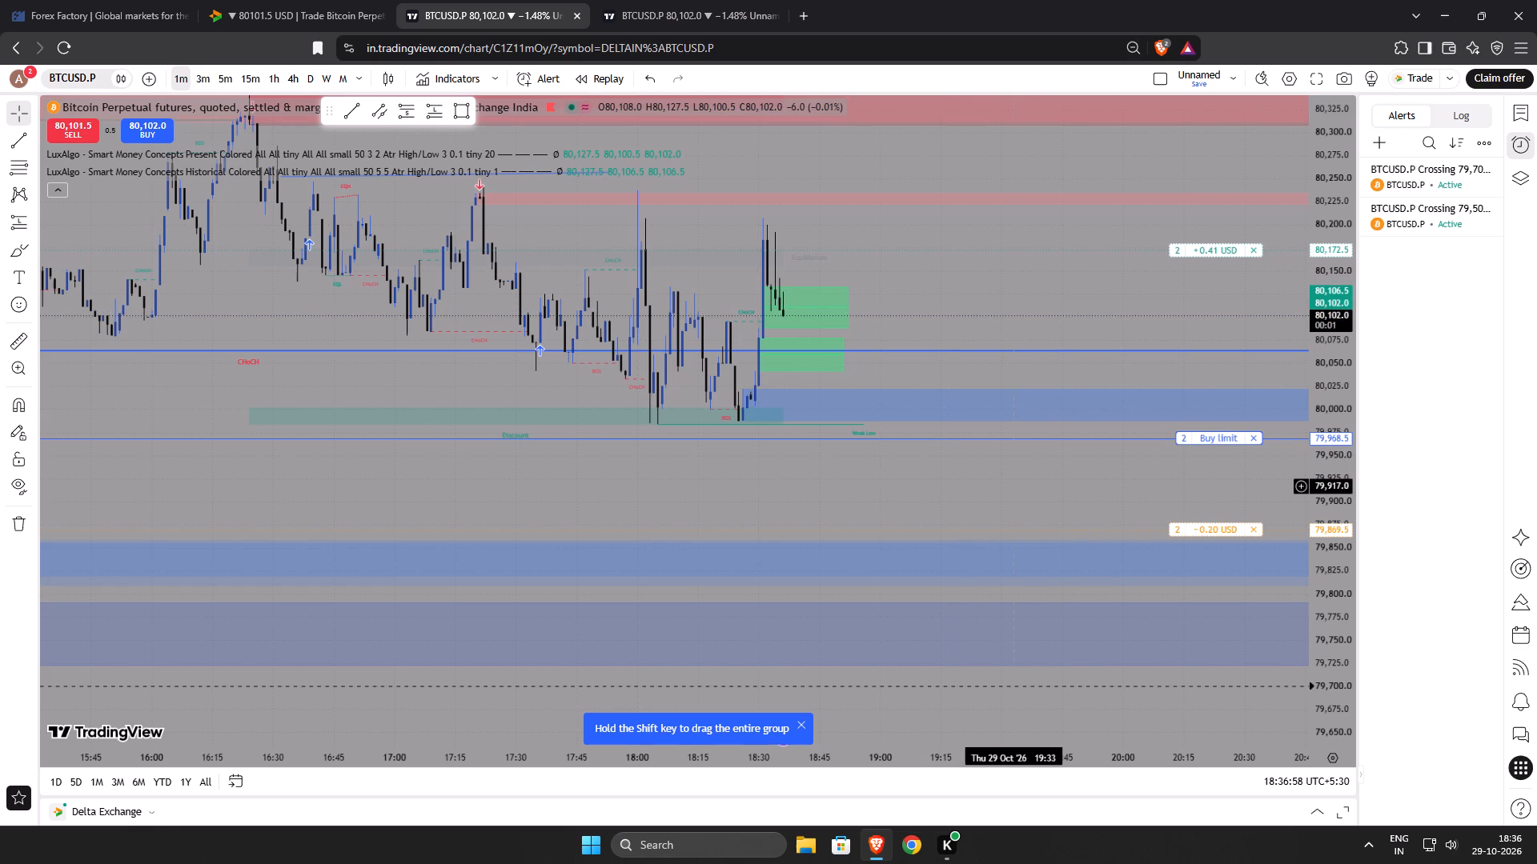
pyautogui.moveTo(1008, 478); pyautogui.dragTo(997, 478)
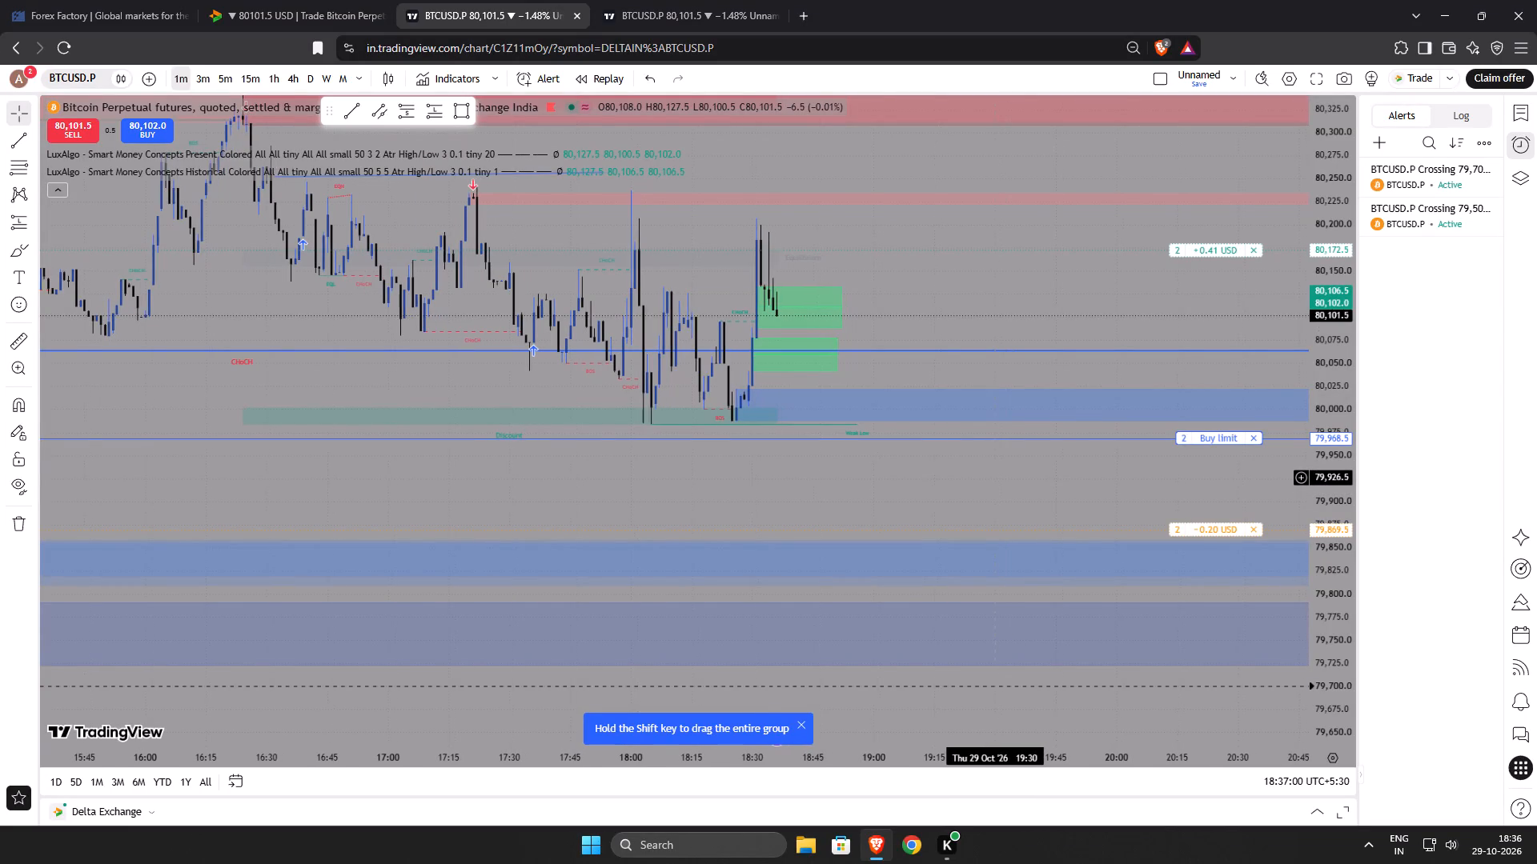
pyautogui.moveTo(997, 478); pyautogui.dragTo(995, 478)
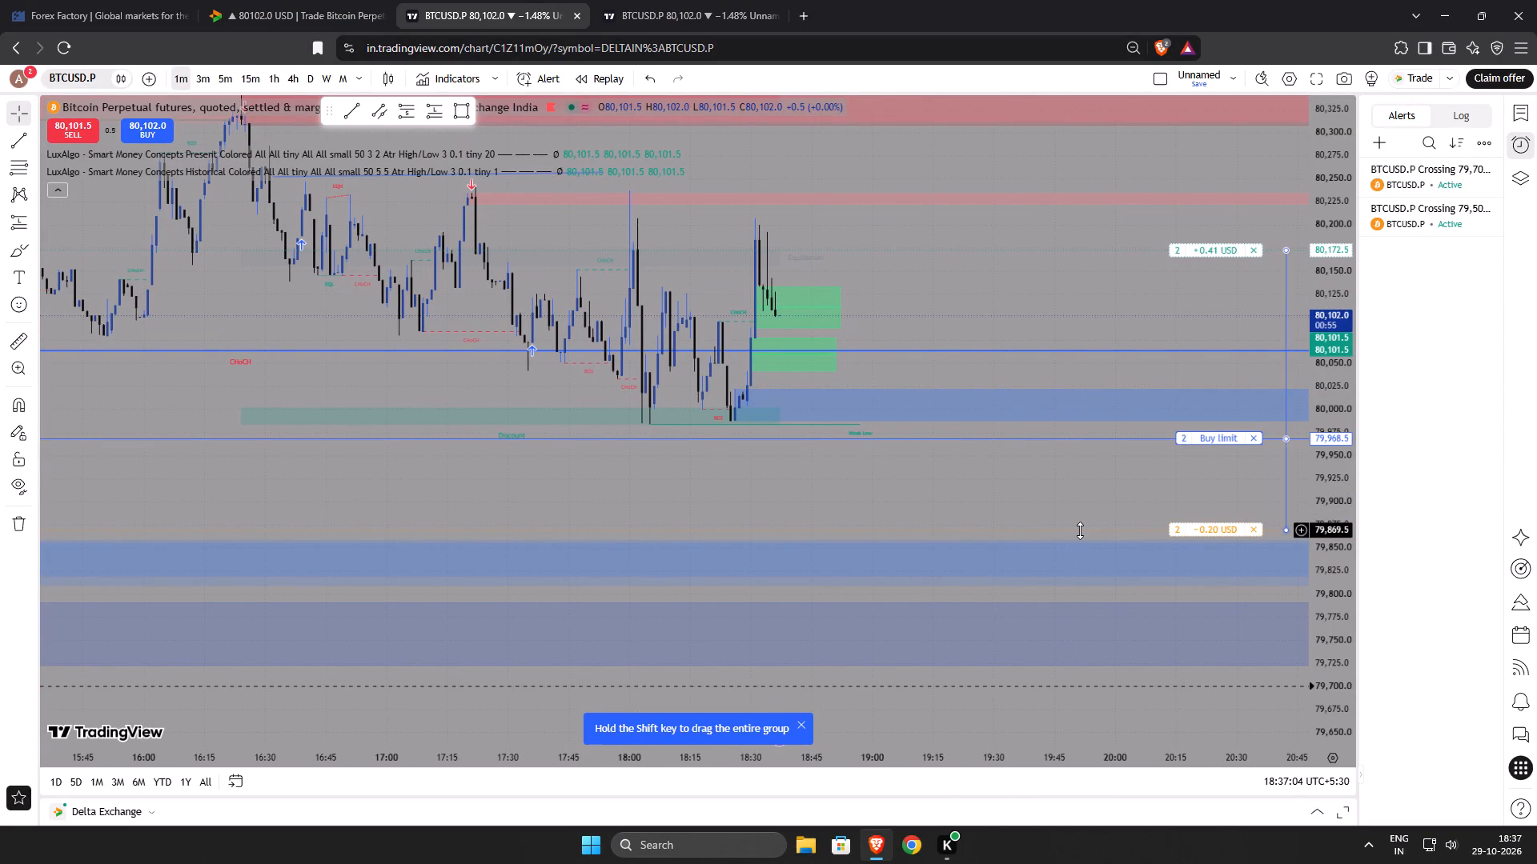
# Examine the latest candles up close against the demand zones, the buy limit's entry and its exit levels.
pyautogui.scroll(7, 837, 412)
pyautogui.moveTo(771, 478); pyautogui.dragTo(805, 485)
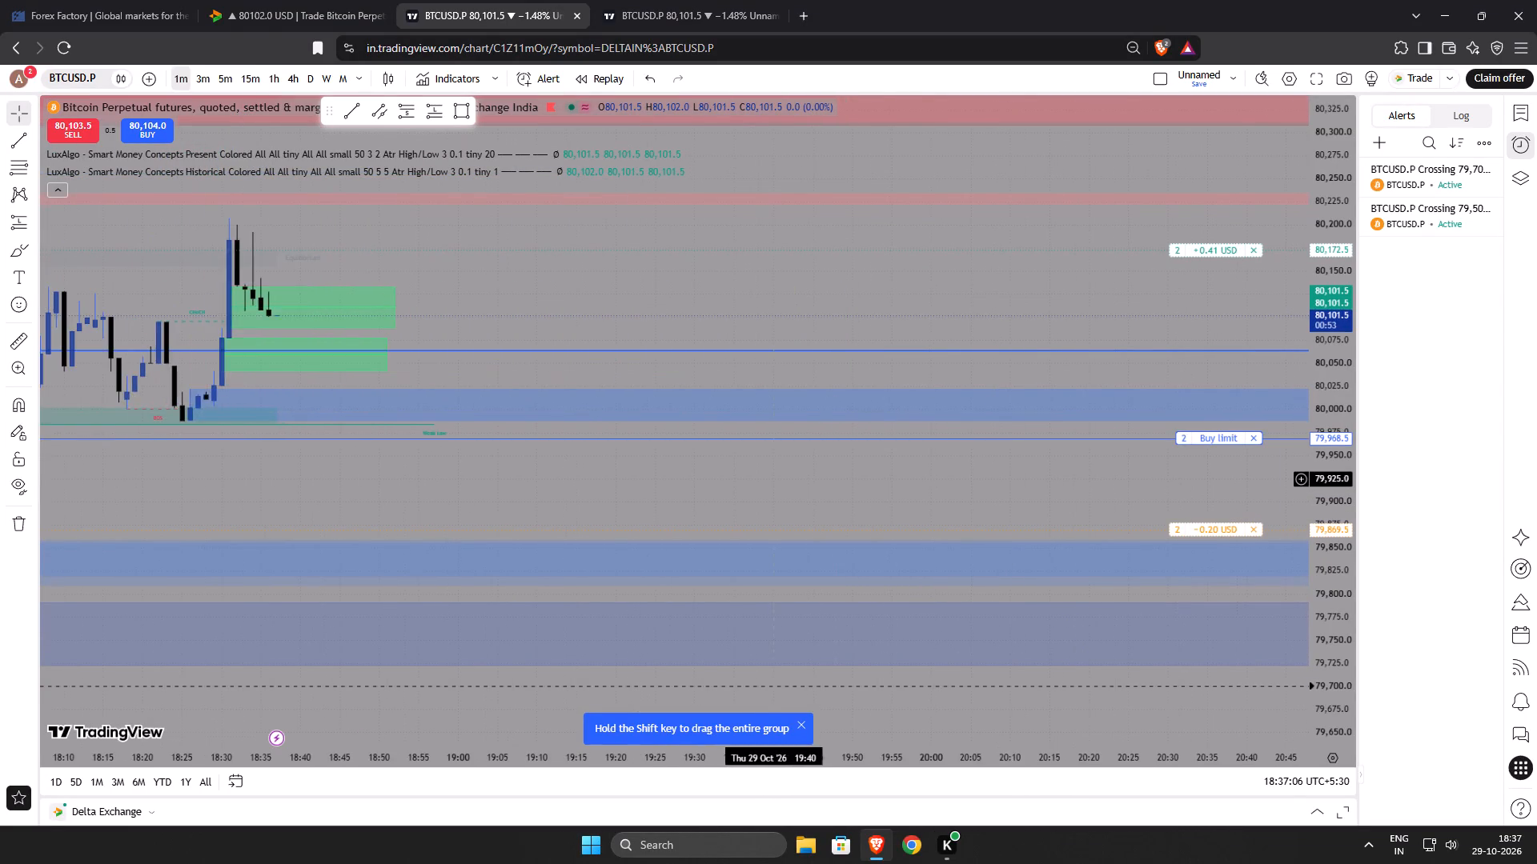
pyautogui.moveTo(805, 485); pyautogui.dragTo(974, 505)
pyautogui.scroll(5, 742, 406)
pyautogui.moveTo(714, 538); pyautogui.dragTo(865, 514)
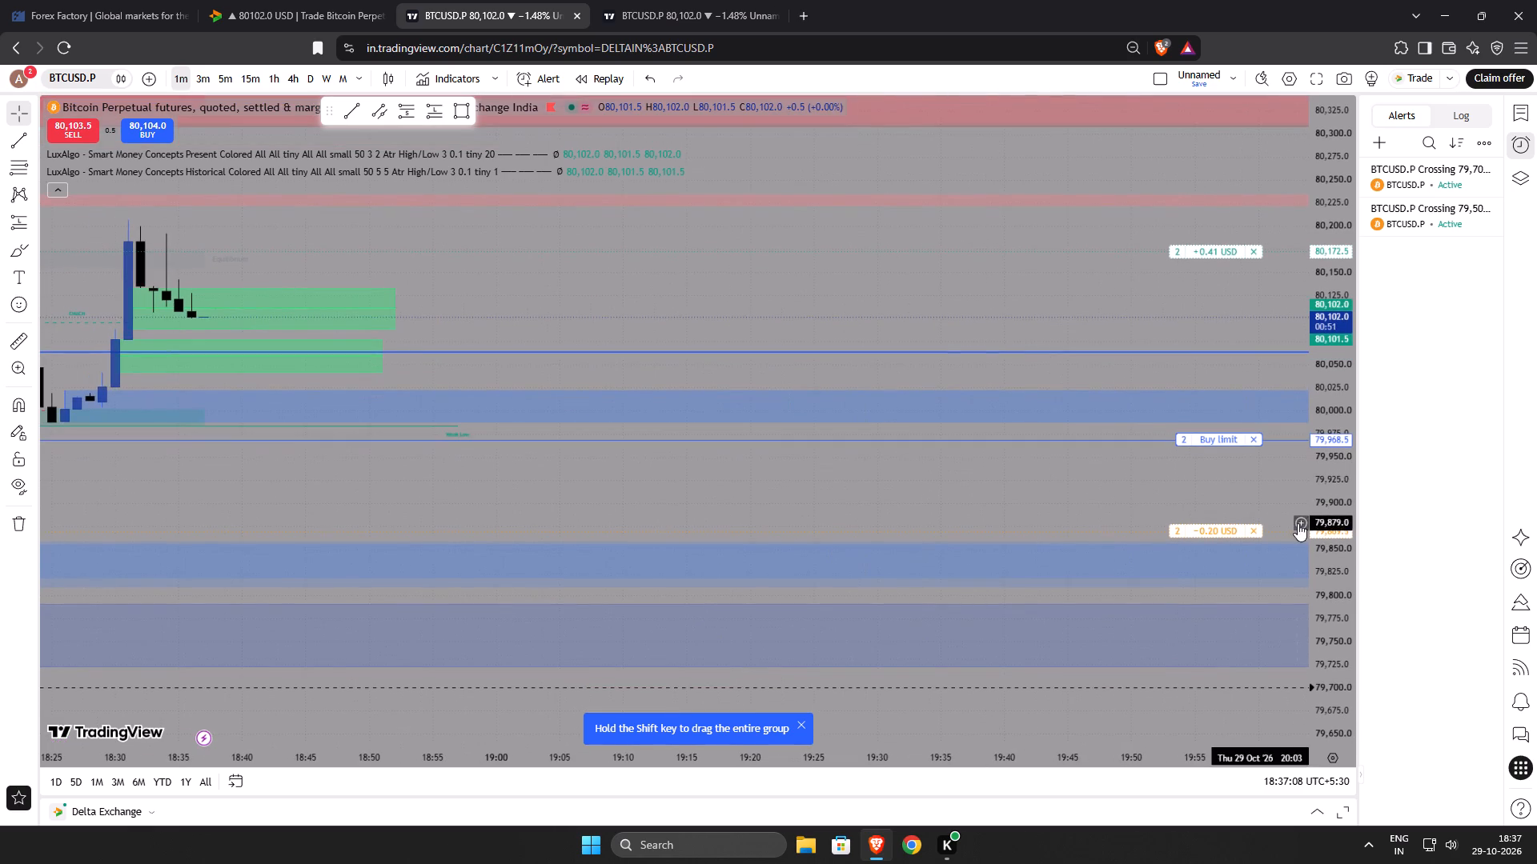
pyautogui.scroll(20, 1324, 502)
pyautogui.scroll(2, 1324, 502)
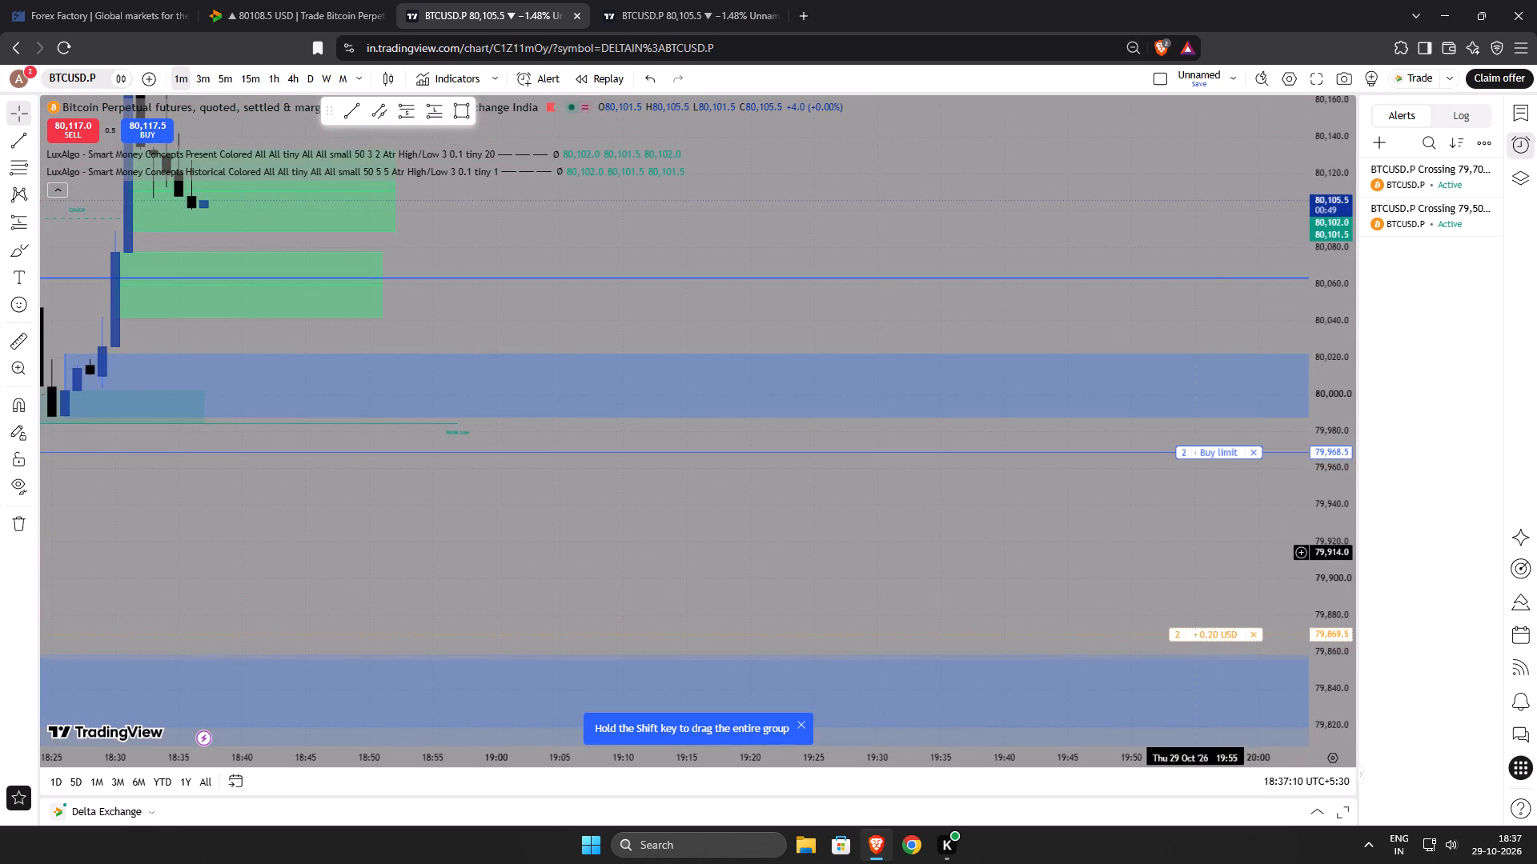
pyautogui.scroll(-6, 1065, 531)
pyautogui.moveTo(1065, 530); pyautogui.dragTo(1000, 658)
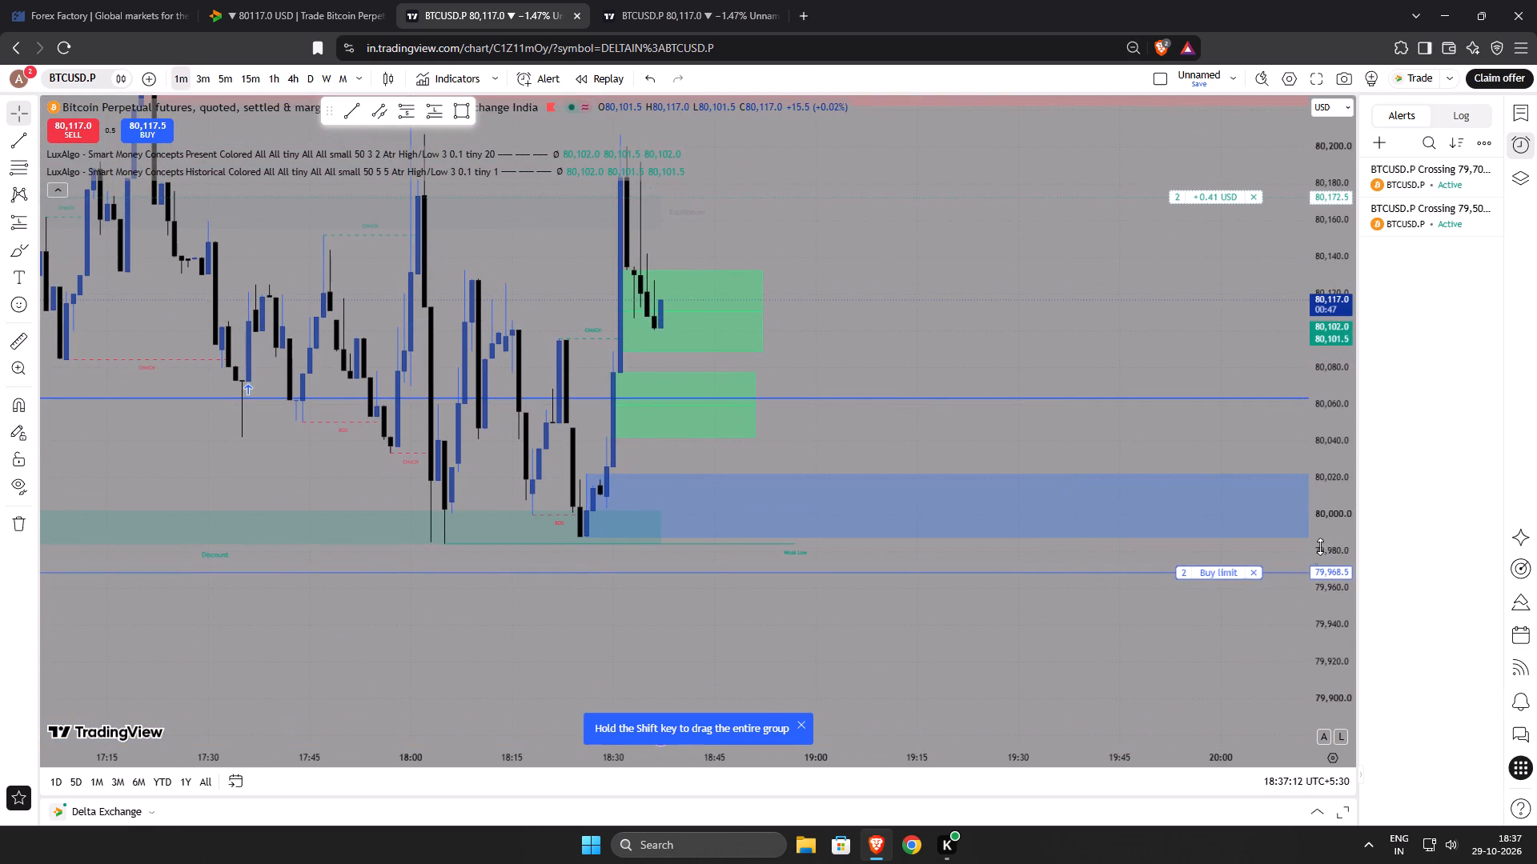
pyautogui.scroll(-4, 1339, 501)
pyautogui.moveTo(1174, 626); pyautogui.dragTo(1158, 587)
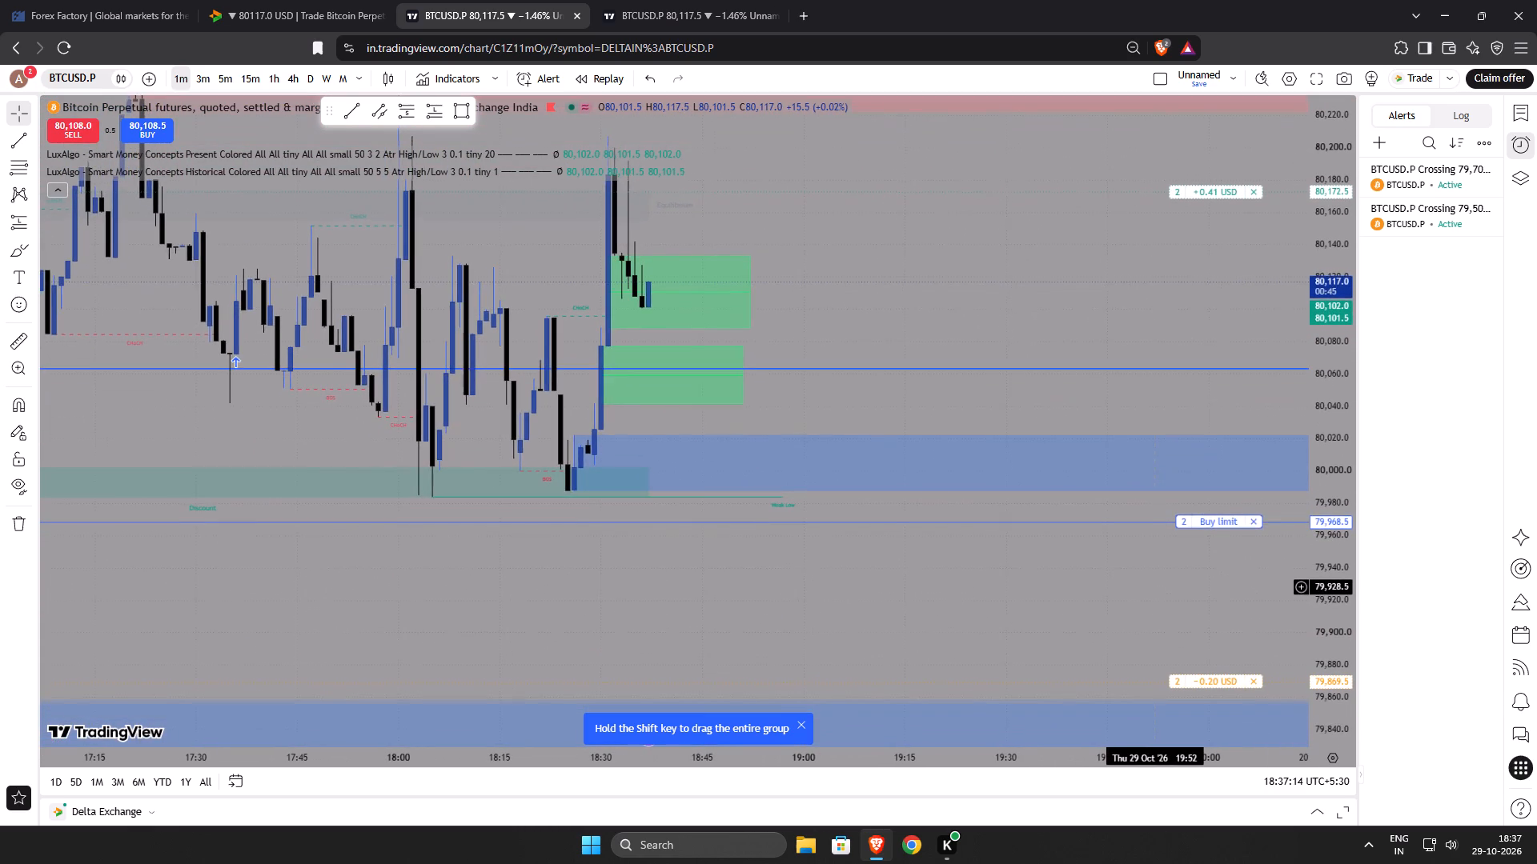
pyautogui.moveTo(1158, 587); pyautogui.dragTo(1145, 587)
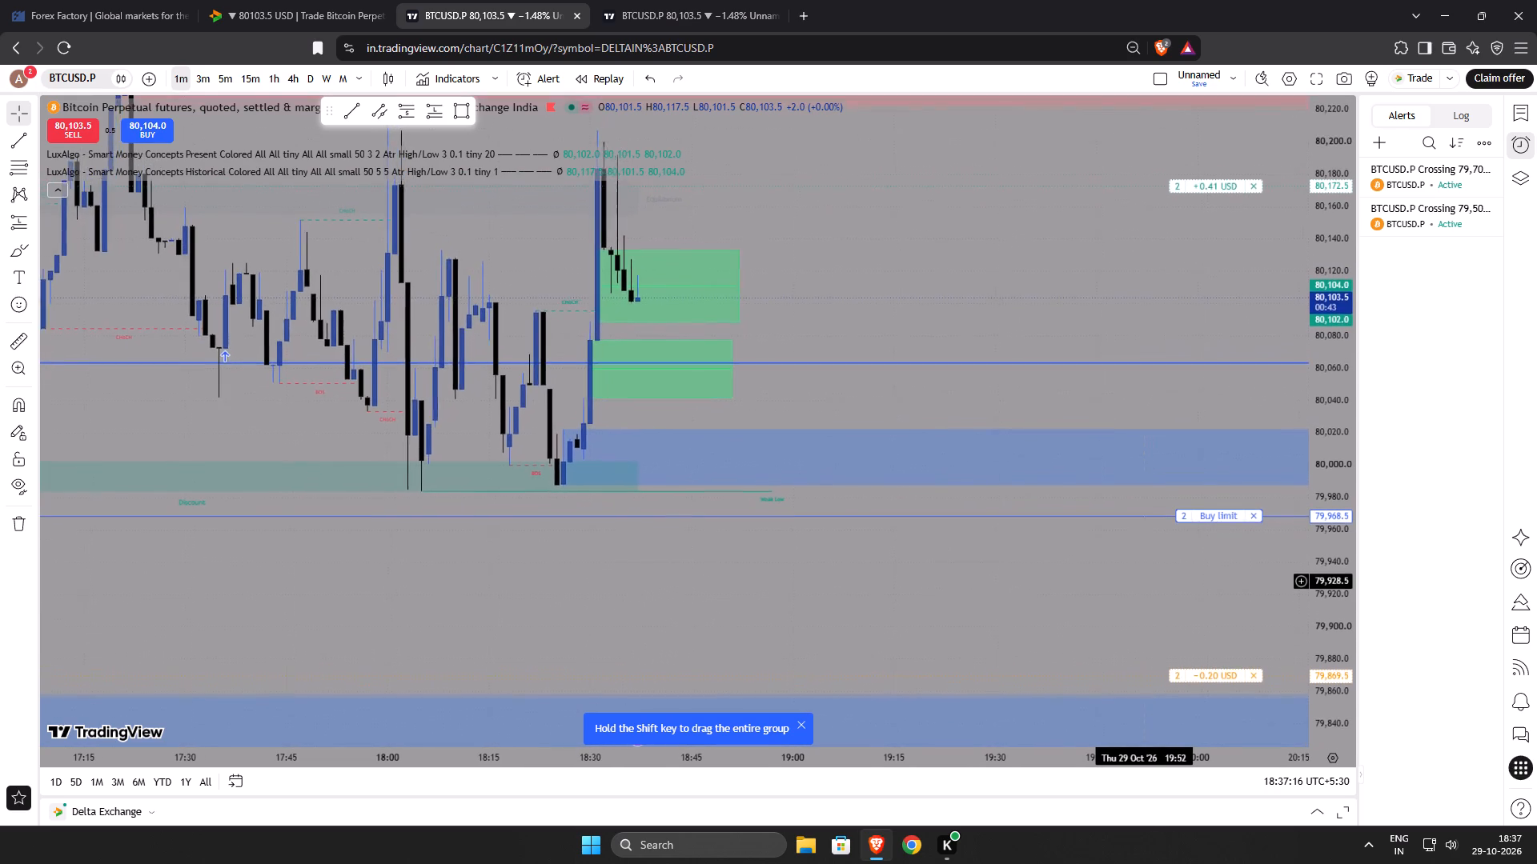
pyautogui.moveTo(1145, 587); pyautogui.dragTo(1143, 608)
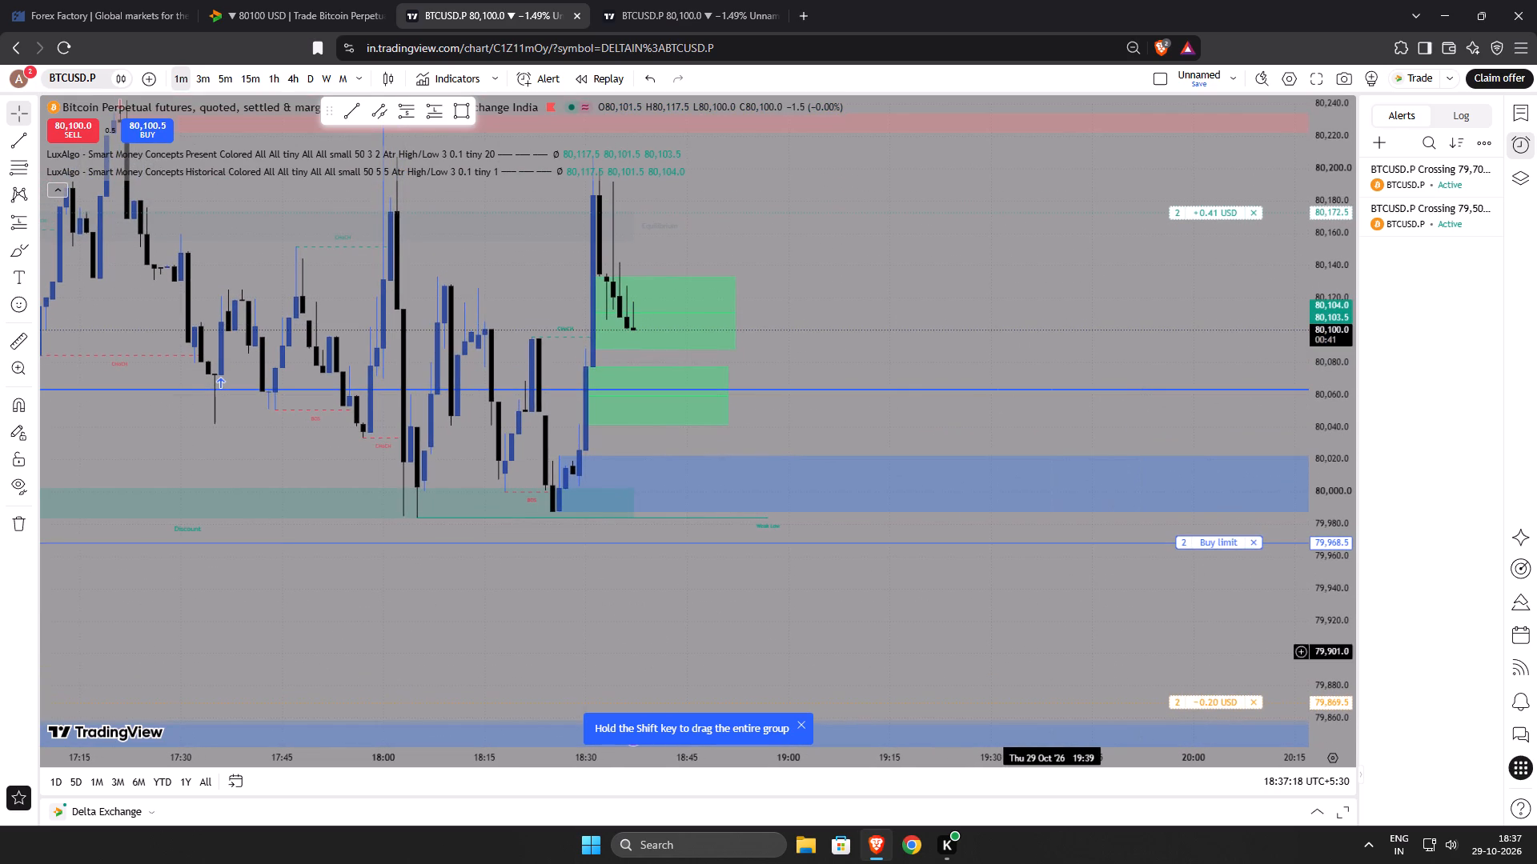
# Dismiss the hint about dragging the entire order group.
pyautogui.click(801, 722)
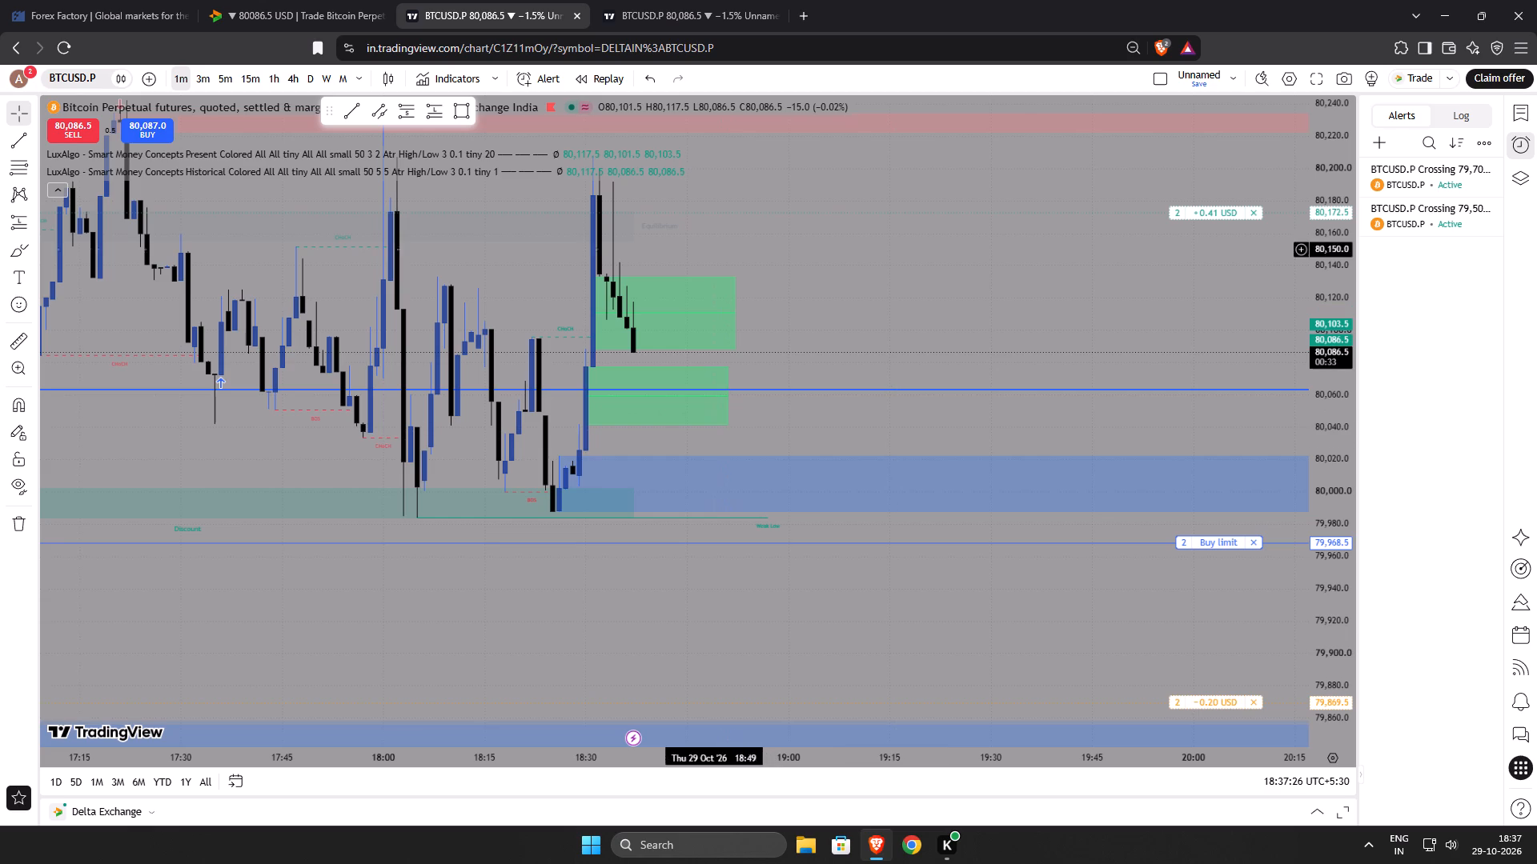
# Arrange the chart on the left half of the screen and a detached new tab with YouTube on the right, keeping the latest candles in view.
pyautogui.moveTo(848, 6); pyautogui.dragTo(567, 58)
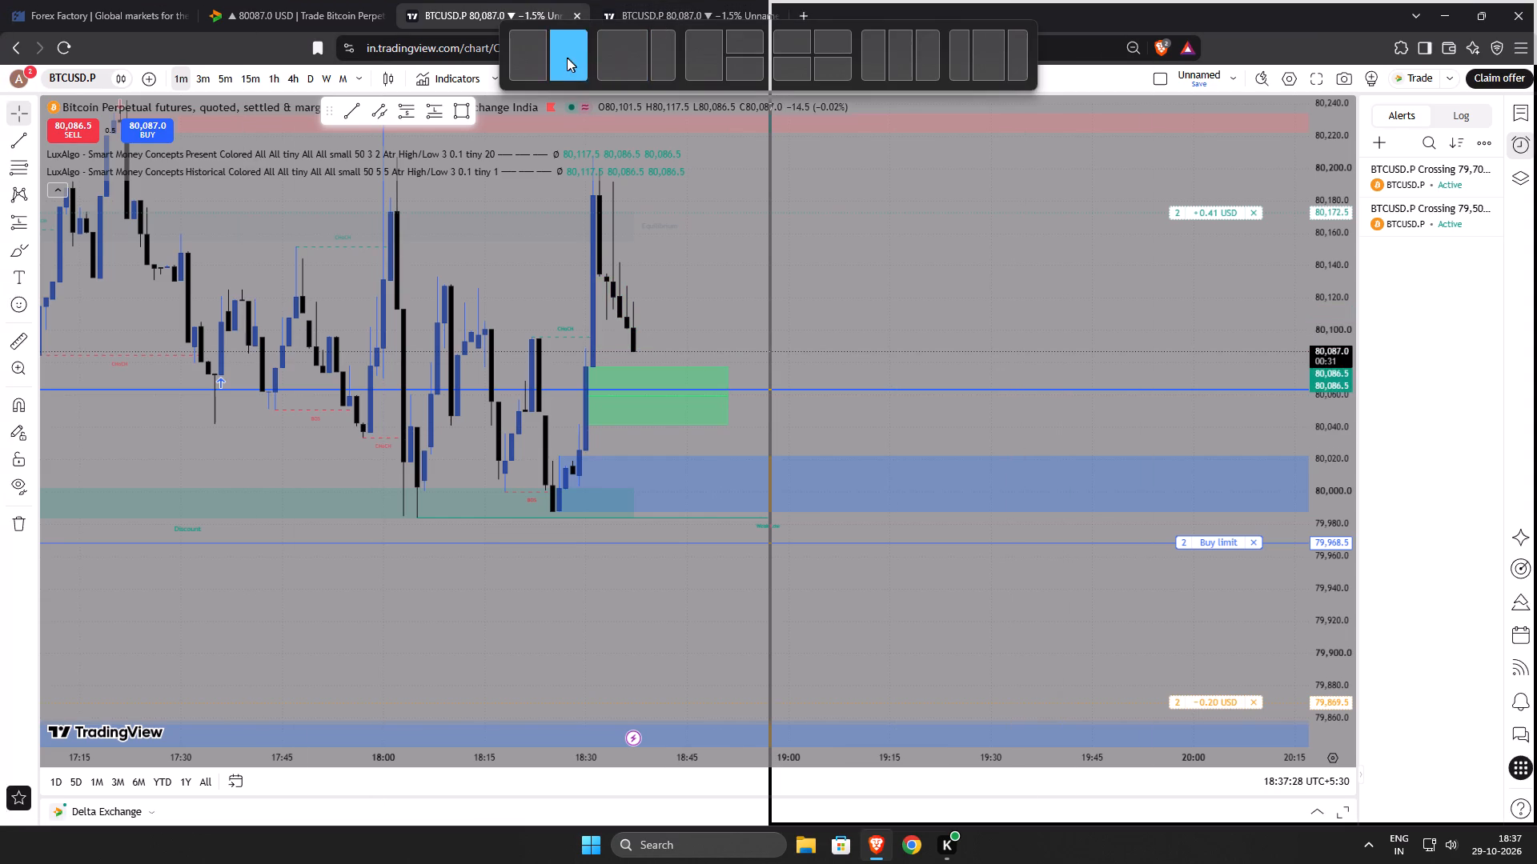
pyautogui.moveTo(567, 58); pyautogui.dragTo(528, 58)
pyautogui.click(587, 18)
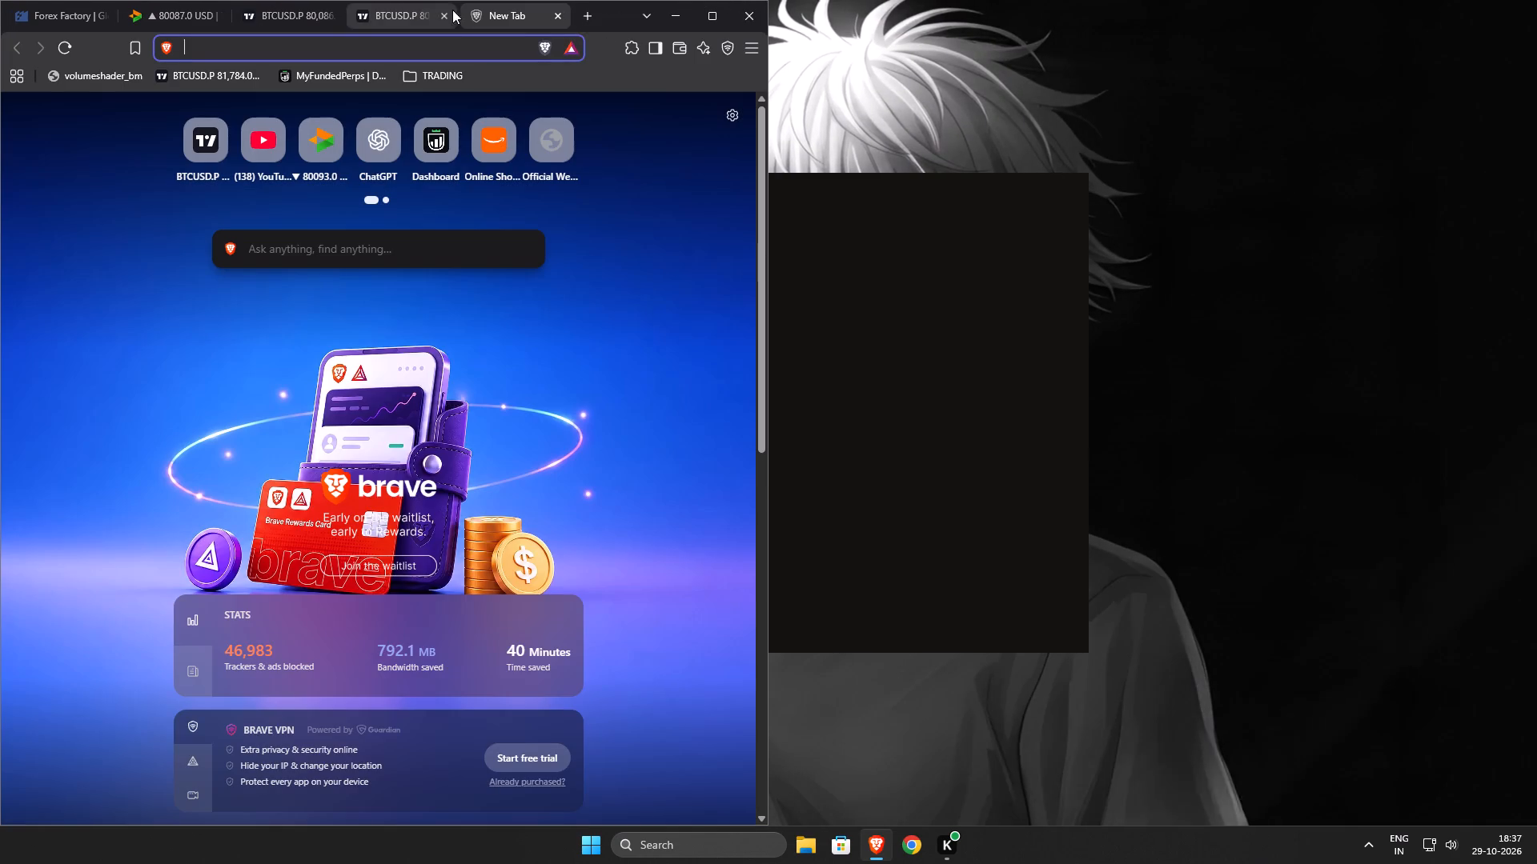
pyautogui.moveTo(509, 11); pyautogui.dragTo(671, 60)
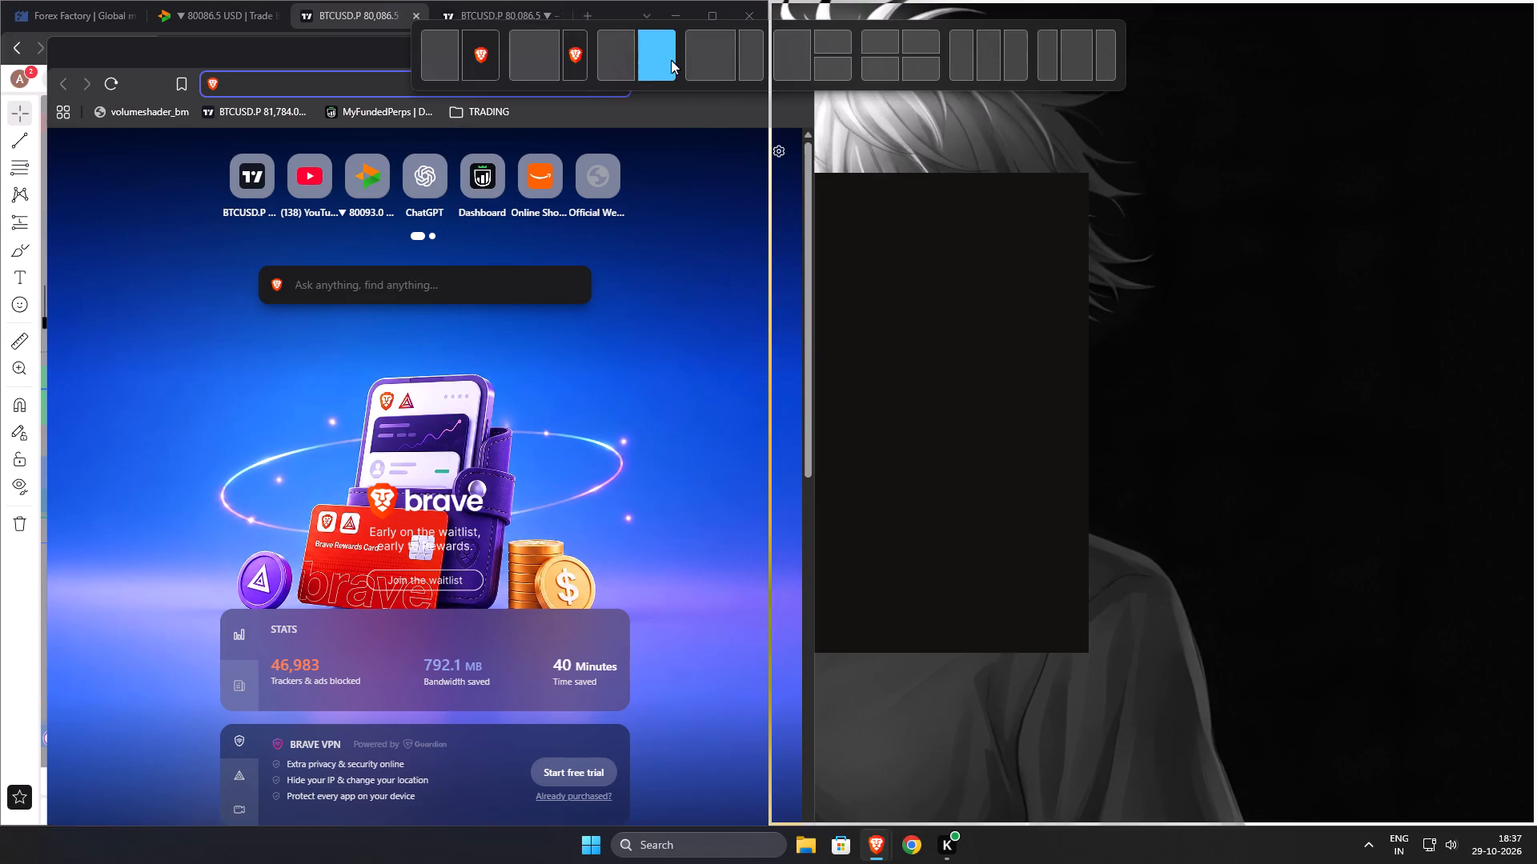
pyautogui.moveTo(671, 60); pyautogui.dragTo(663, 61)
pyautogui.click(1025, 149)
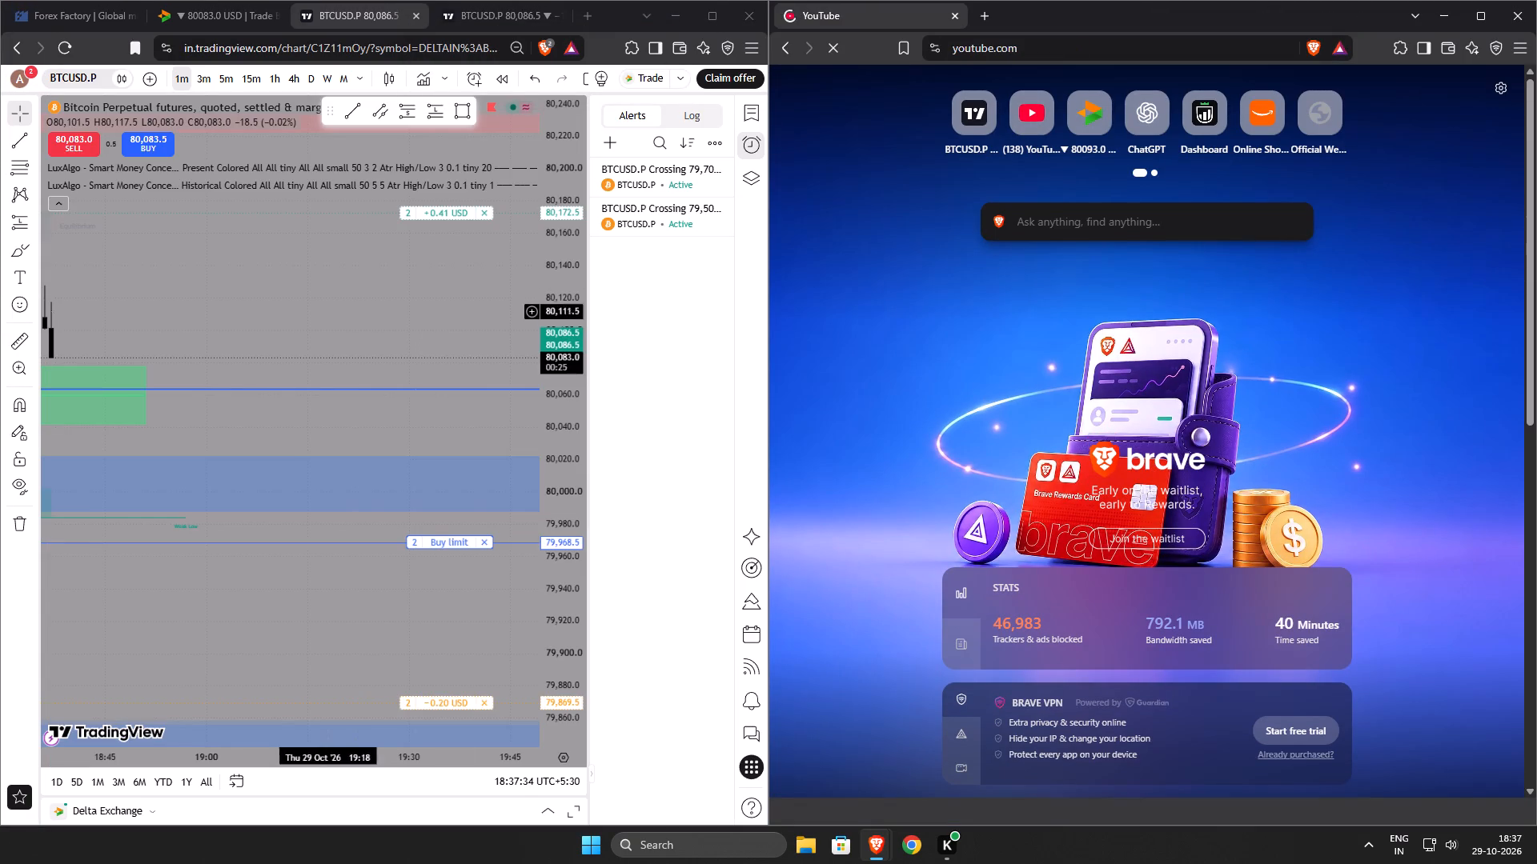
pyautogui.moveTo(273, 302); pyautogui.dragTo(533, 268)
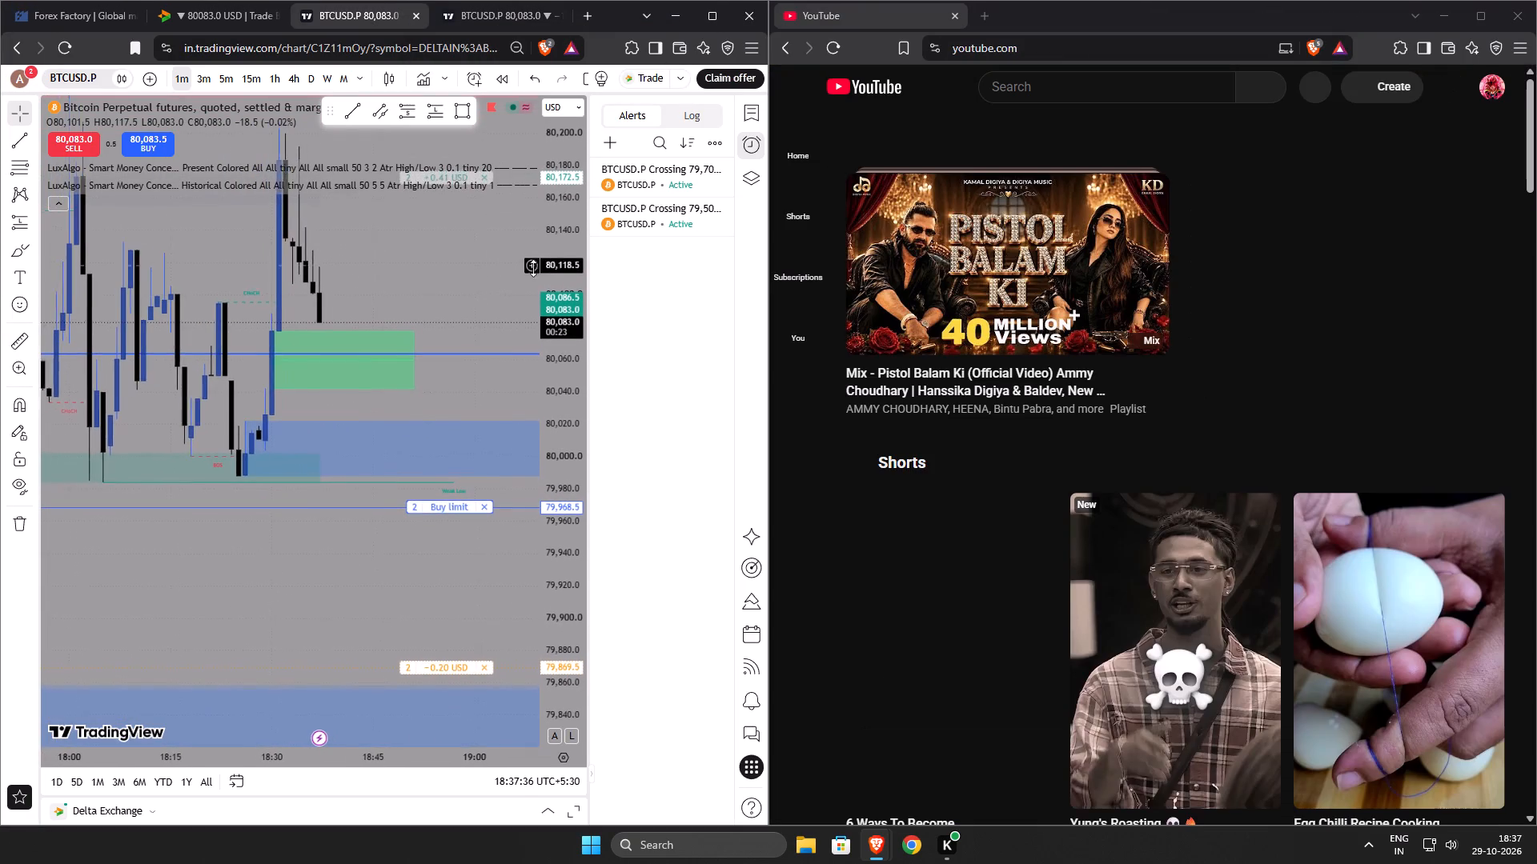
pyautogui.moveTo(533, 268); pyautogui.dragTo(532, 268)
# Browse the YouTube home page, play the "Yung's Roasting" Short and move on to the following one.
pyautogui.scroll(-2, 997, 375)
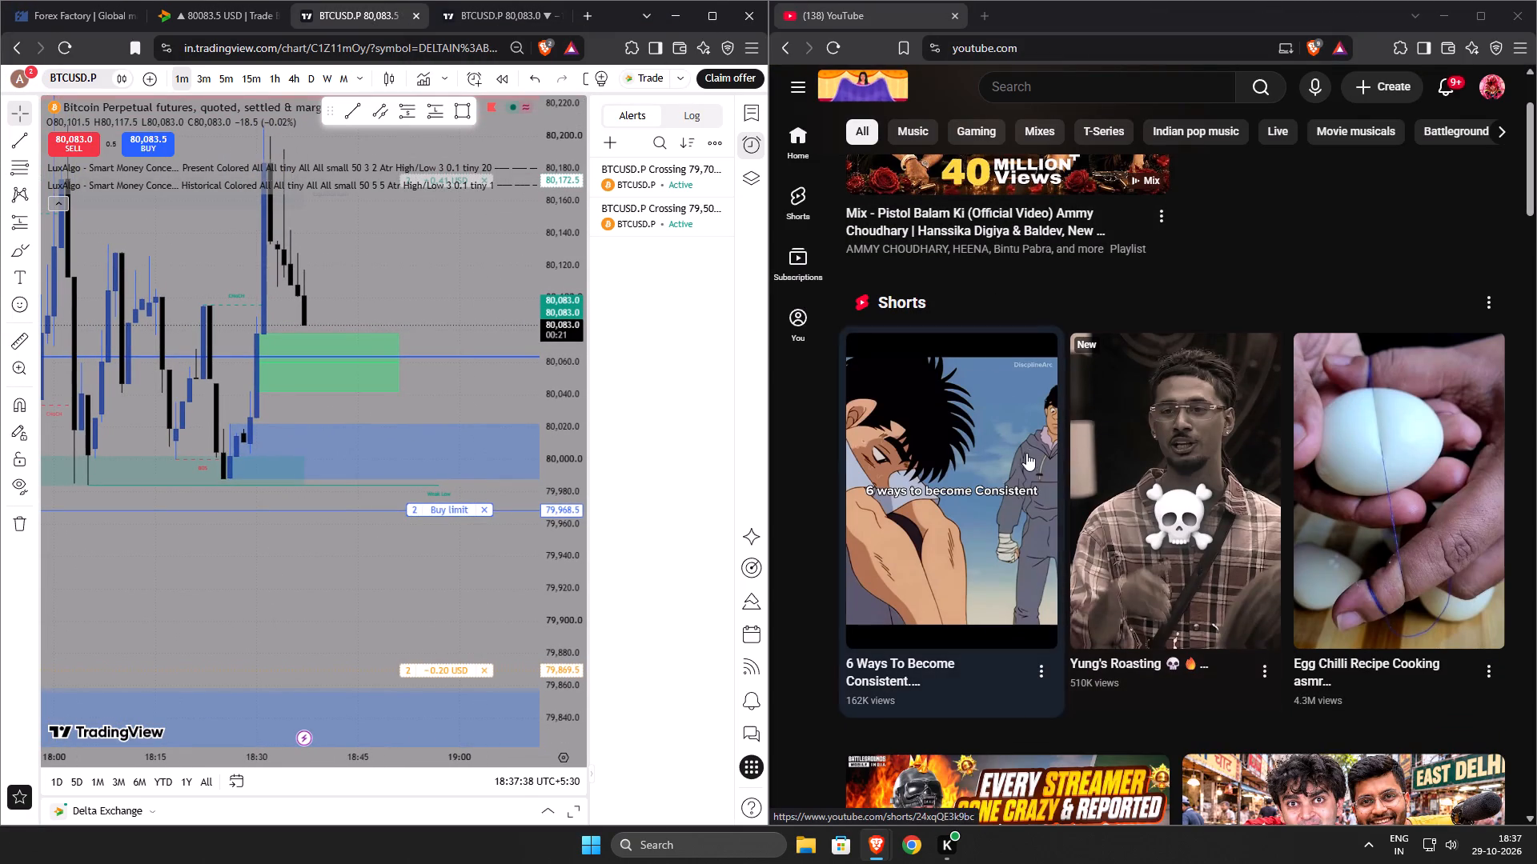
pyautogui.click(1163, 441)
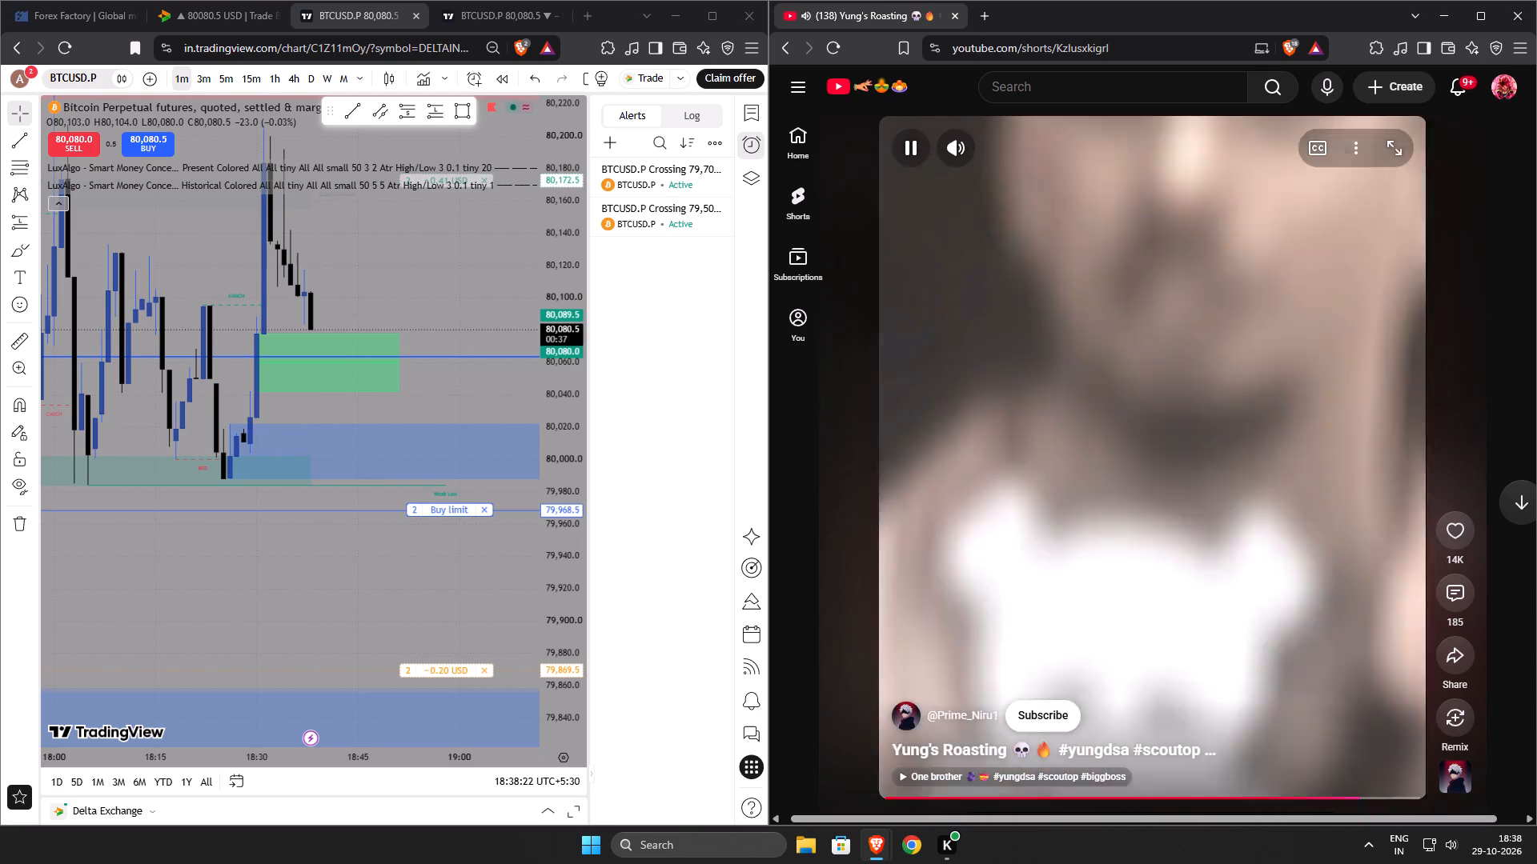
pyautogui.scroll(-1, 1296, 382)
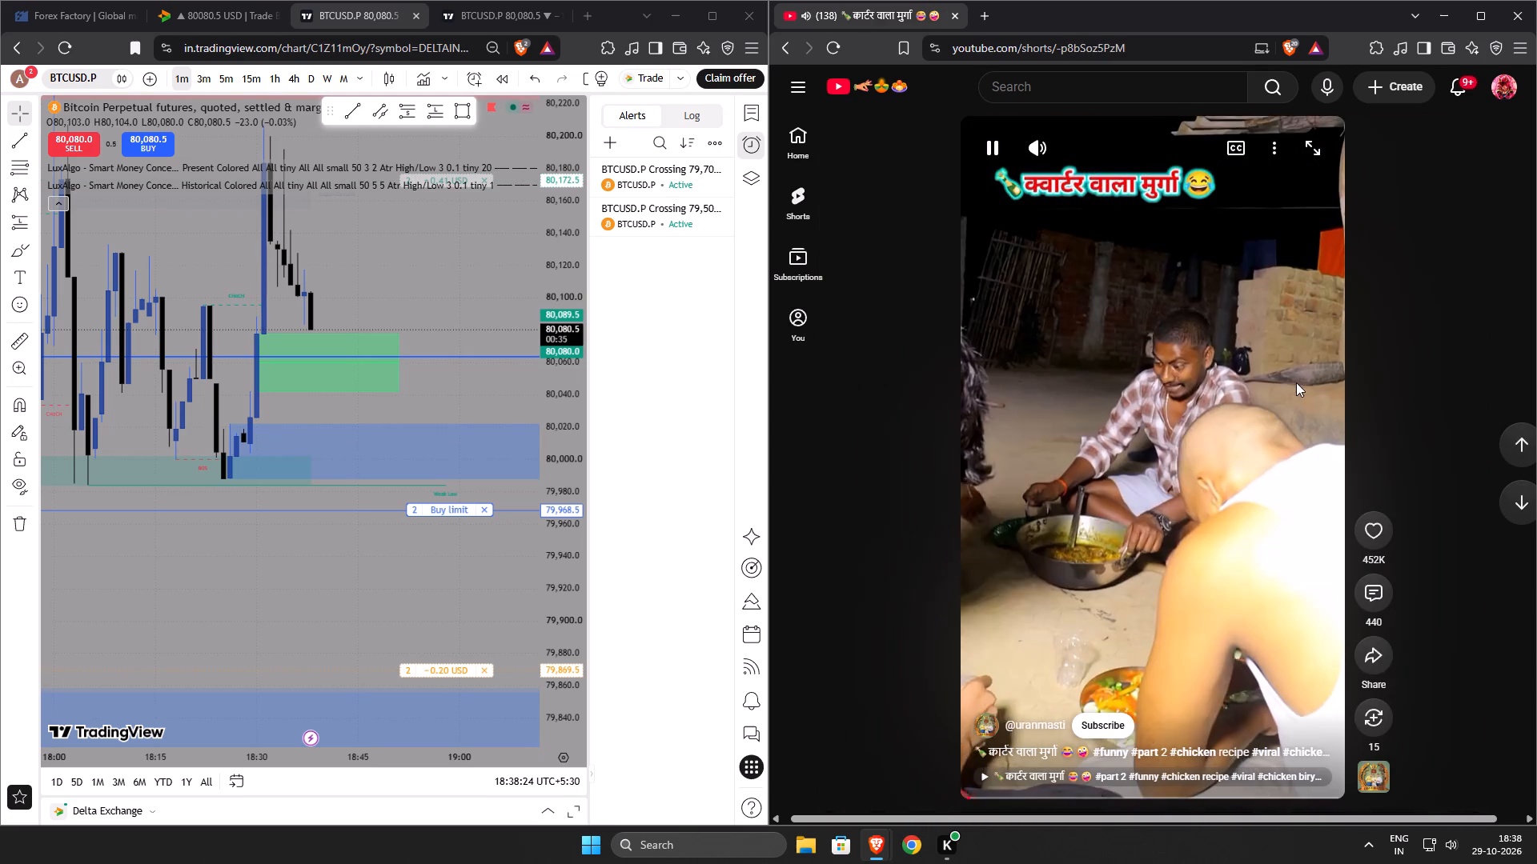
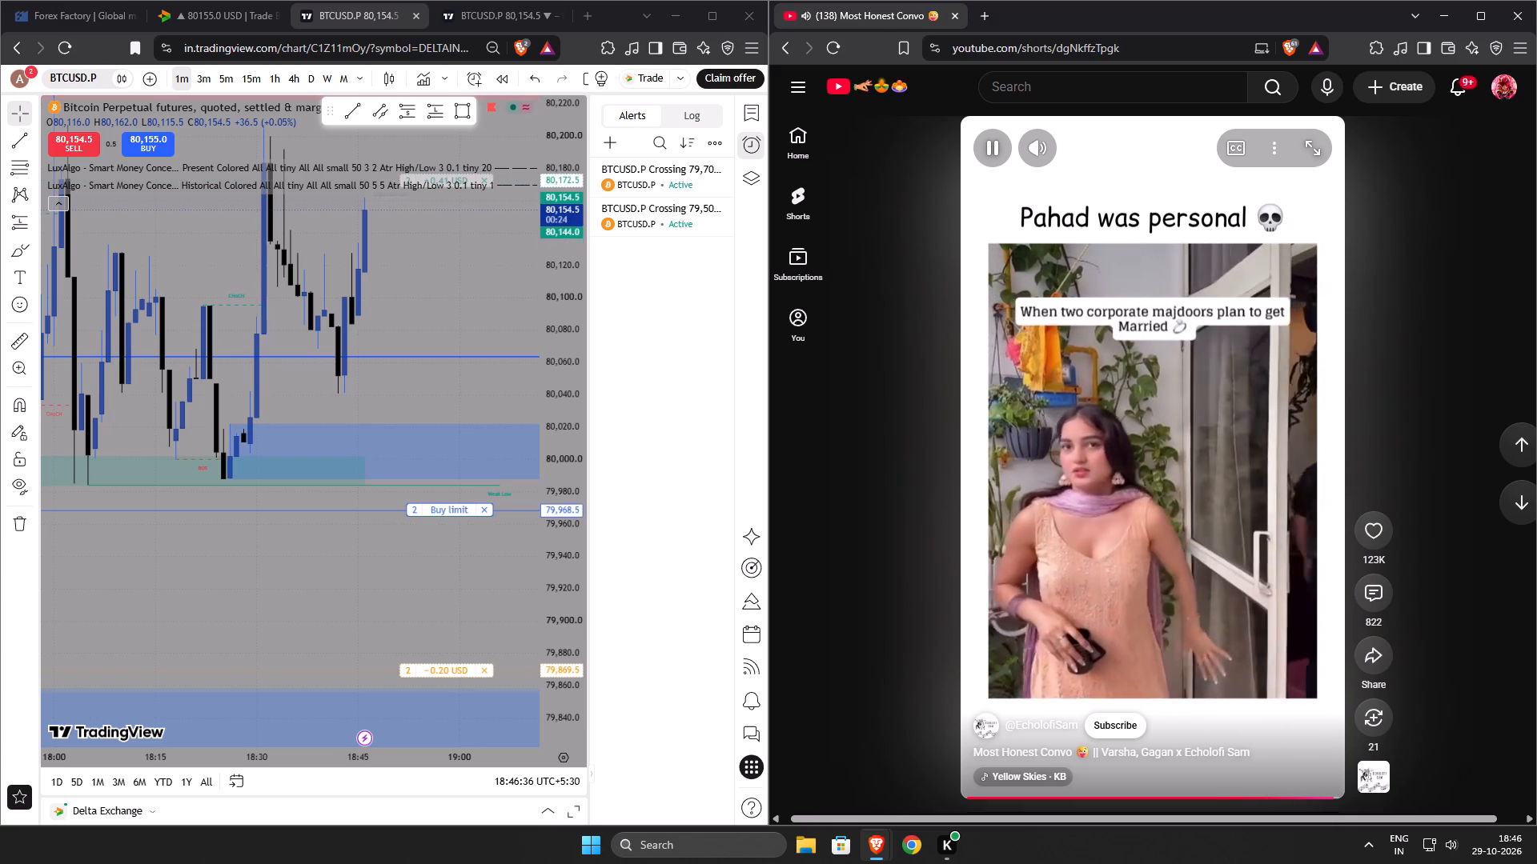
# Browse the following YouTube Shorts, then return to "Ranking Animals Bigger Than You Think".
pyautogui.scroll(-1, 1216, 364)
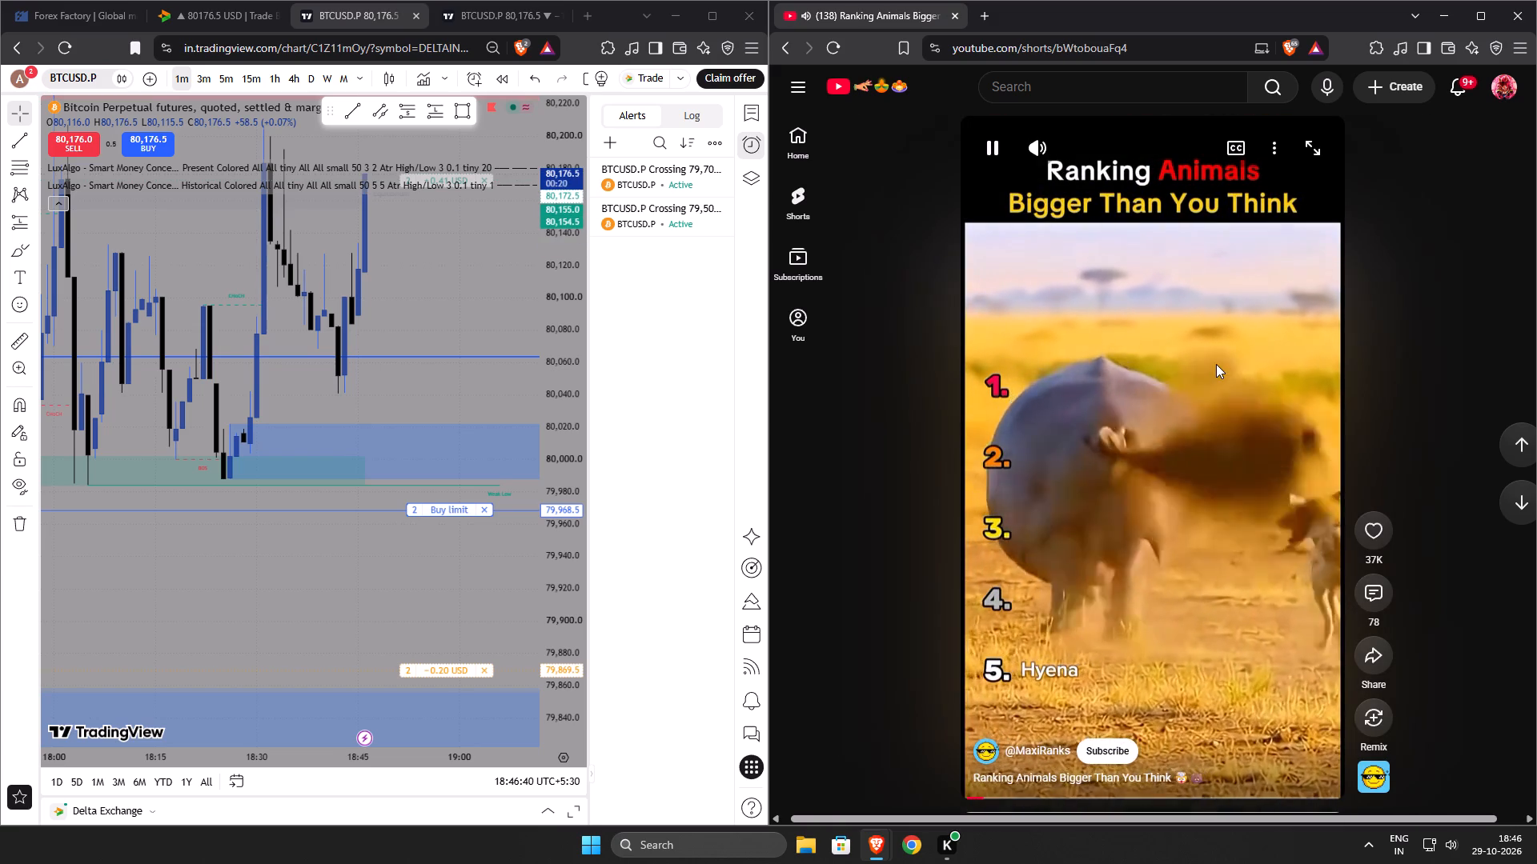
pyautogui.scroll(-2, 1216, 364)
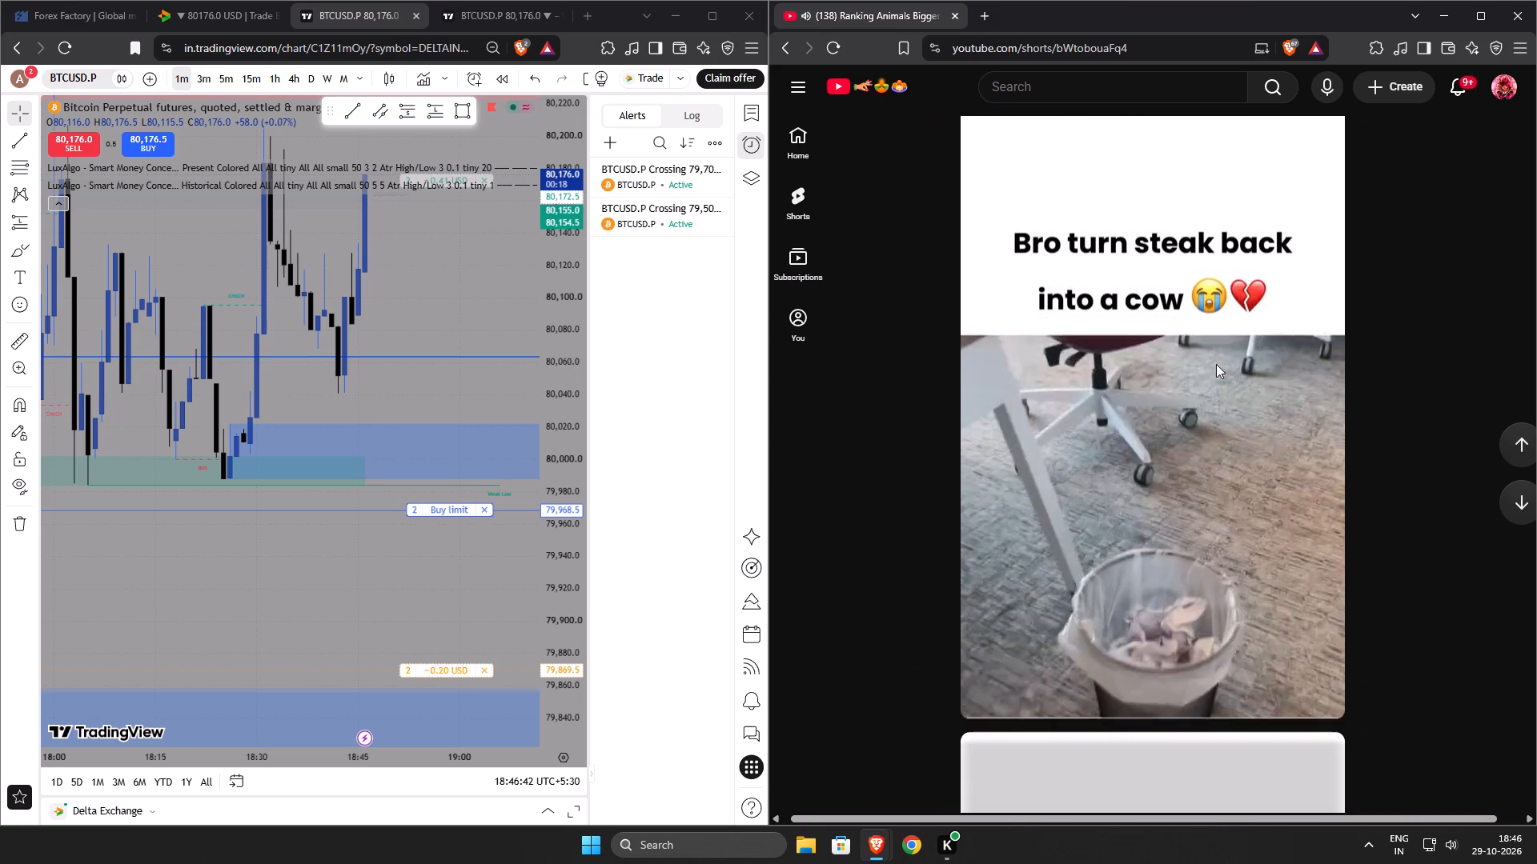
pyautogui.scroll(1, 1220, 354)
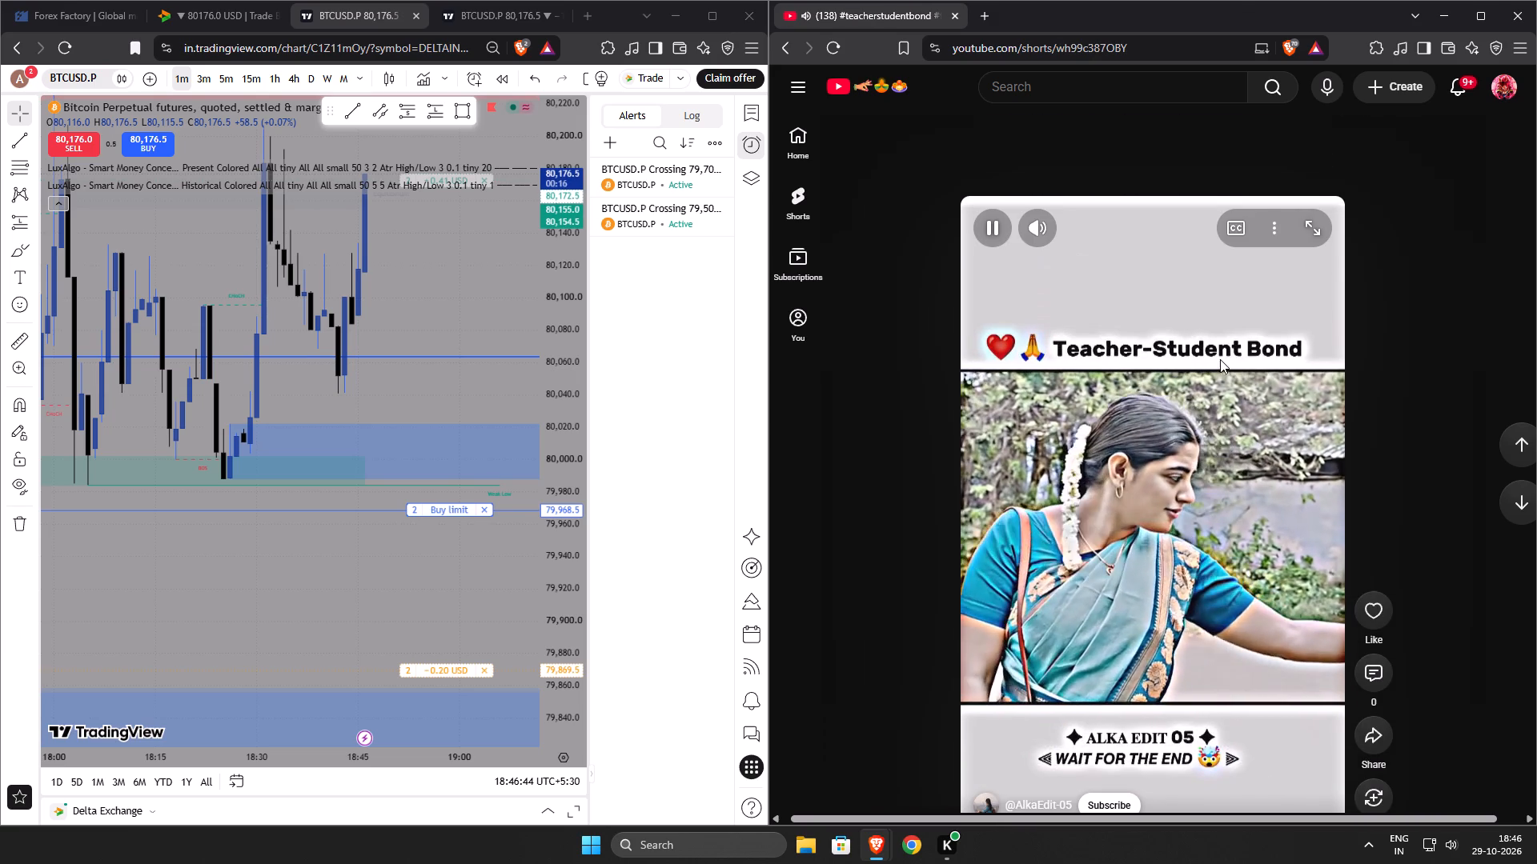
pyautogui.scroll(1, 1214, 404)
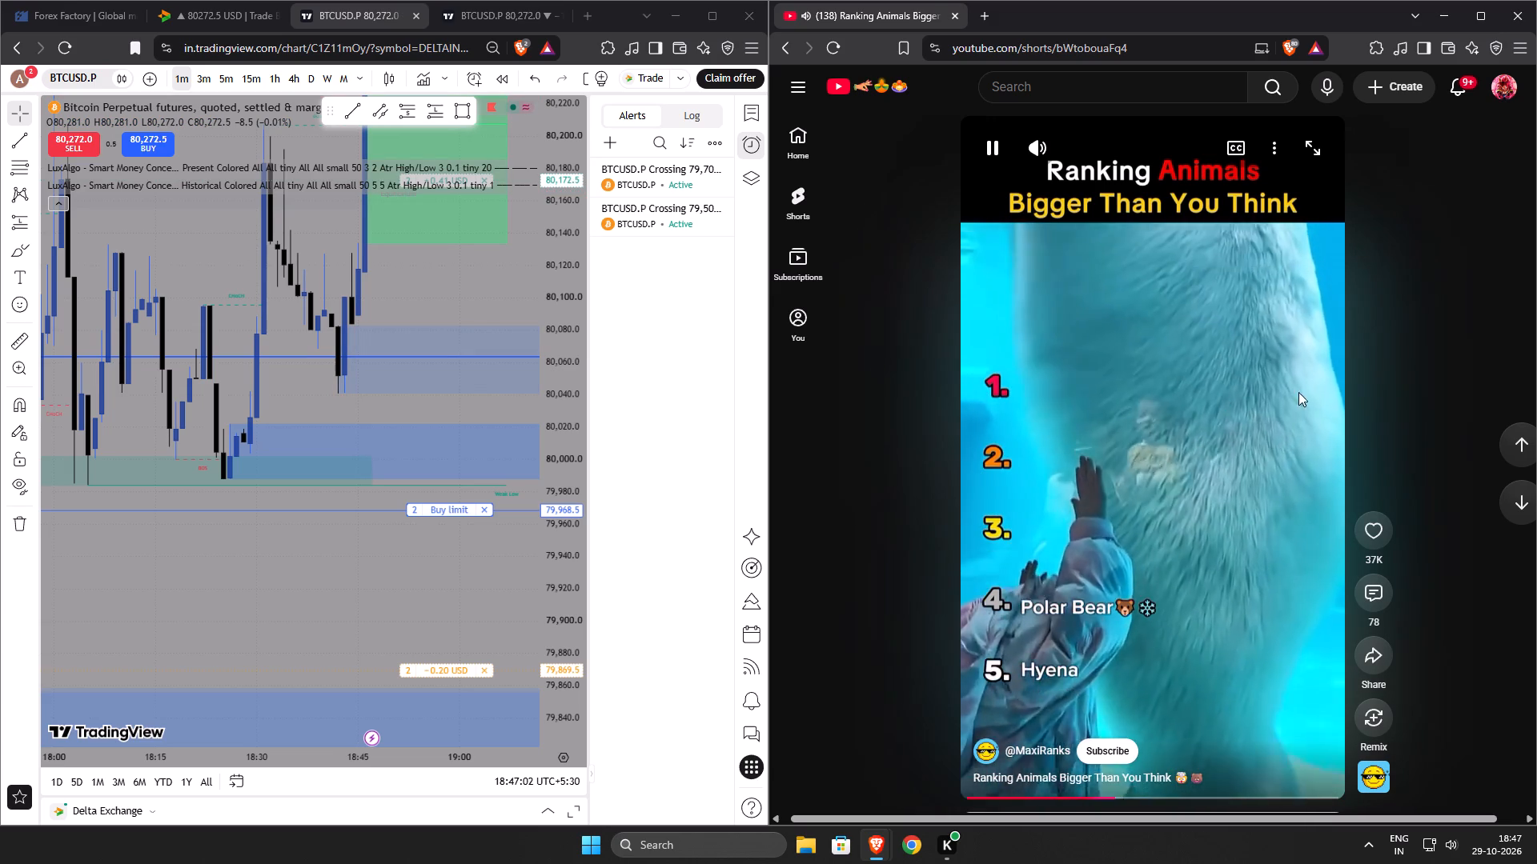
# Pause the Short and examine the BTCUSD candles over a wider time and price range against the buy limit and its exits.
pyautogui.click(1180, 426)
pyautogui.scroll(4, 365, 372)
pyautogui.scroll(-13, 363, 372)
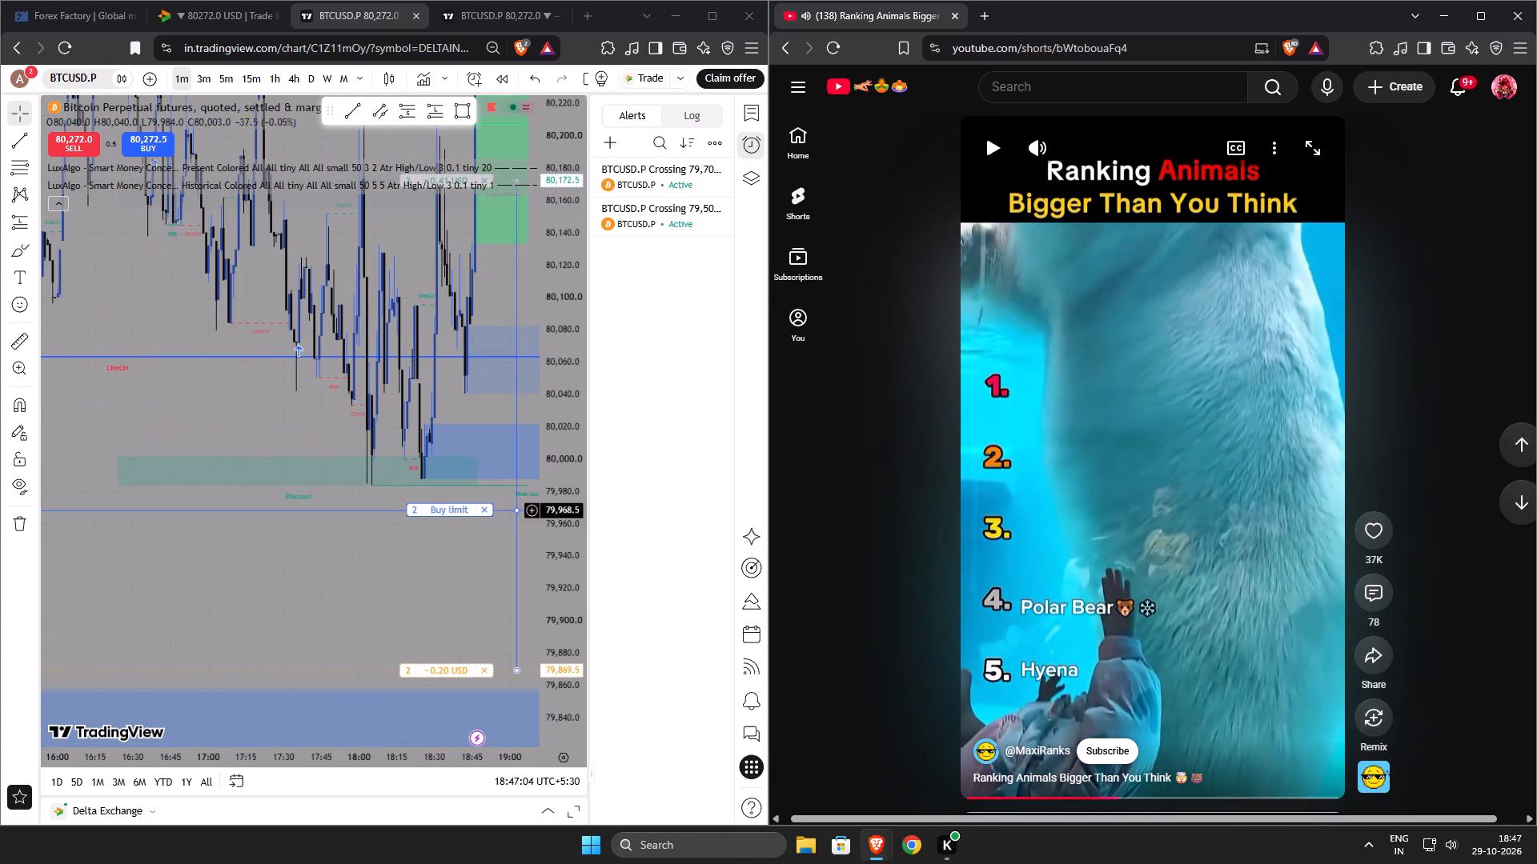
pyautogui.scroll(4, 568, 406)
pyautogui.scroll(-19, 568, 406)
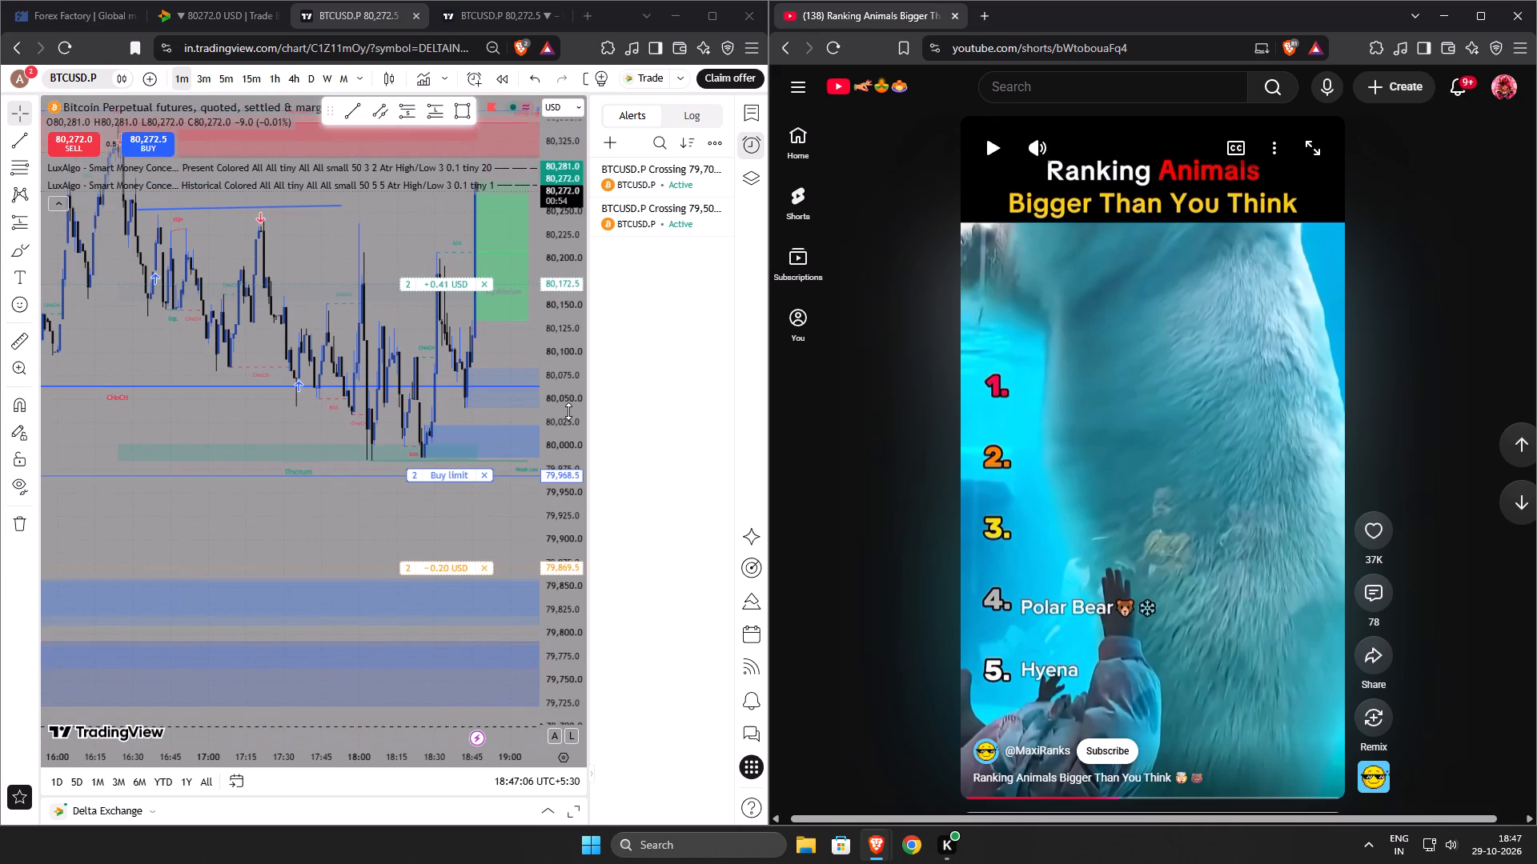
pyautogui.scroll(-18, 568, 411)
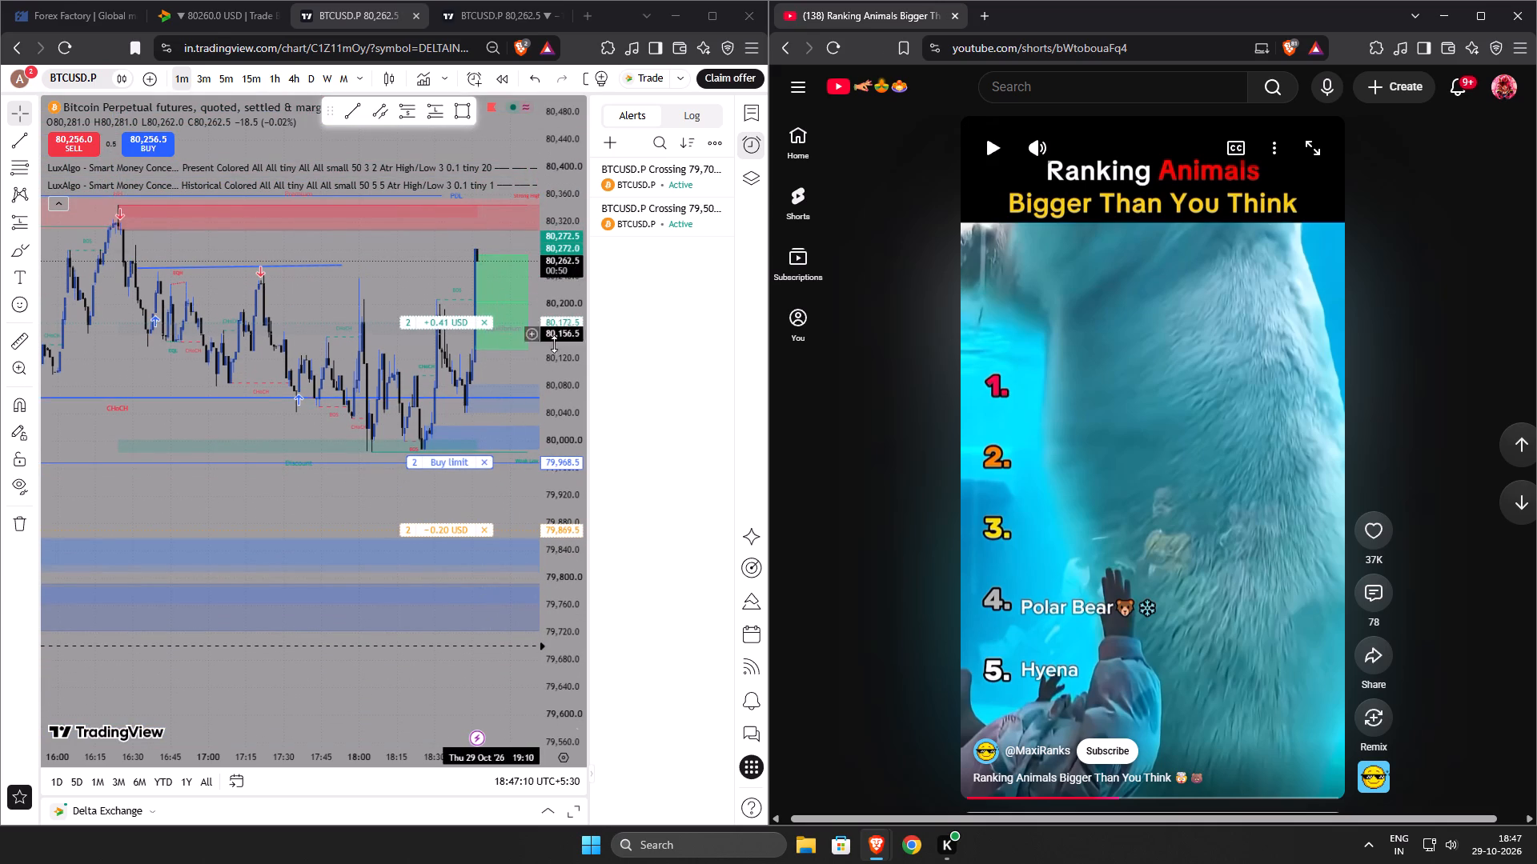
pyautogui.scroll(-2, 564, 354)
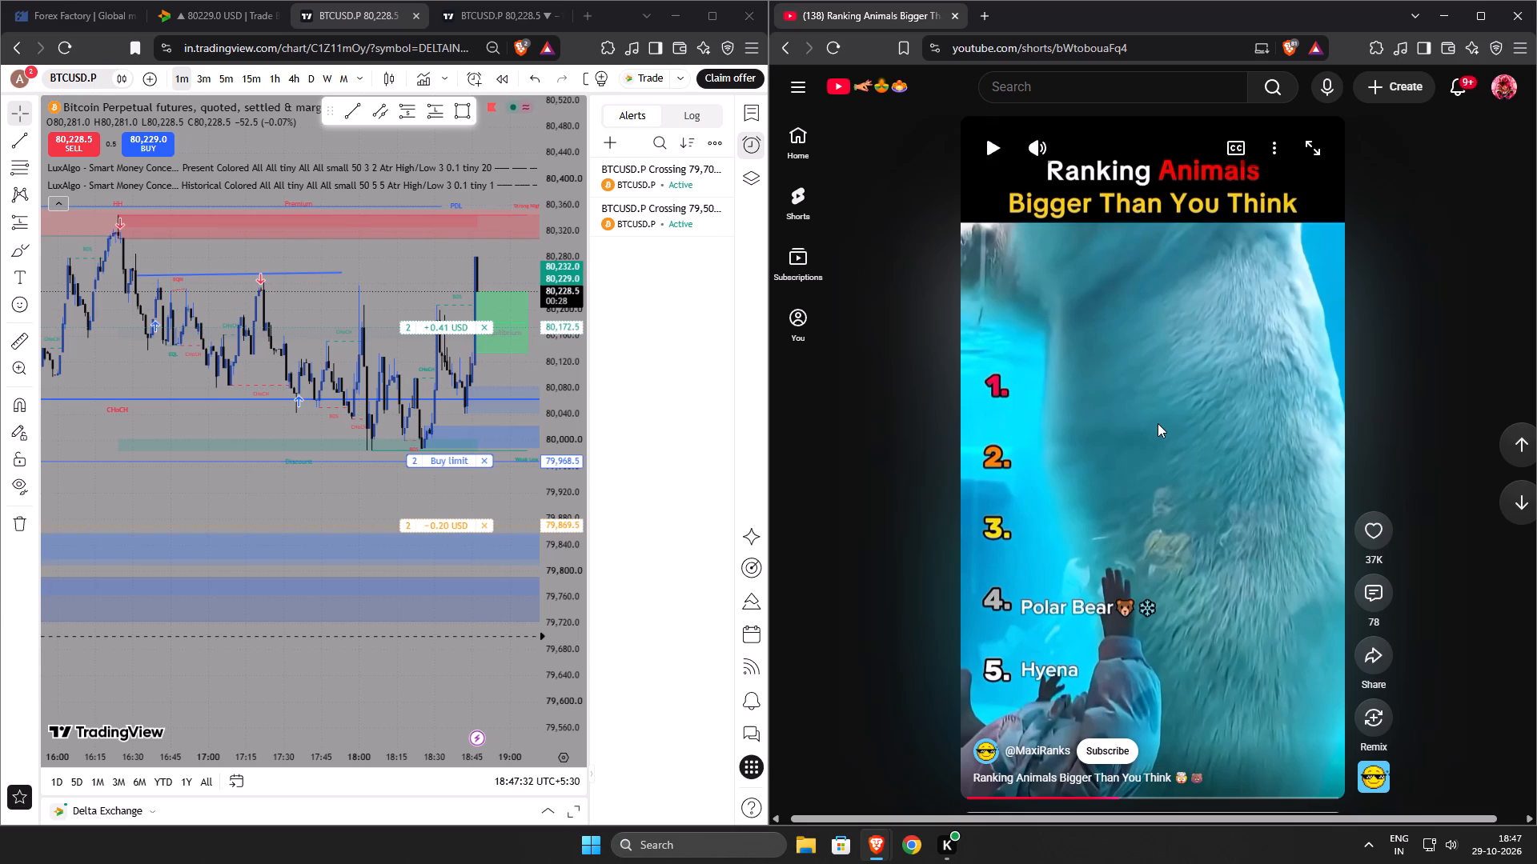
# Switch between the "Ranking Animals" Short and the following one, ending on "You don't wanna miss with bro".
pyautogui.scroll(-1, 1158, 423)
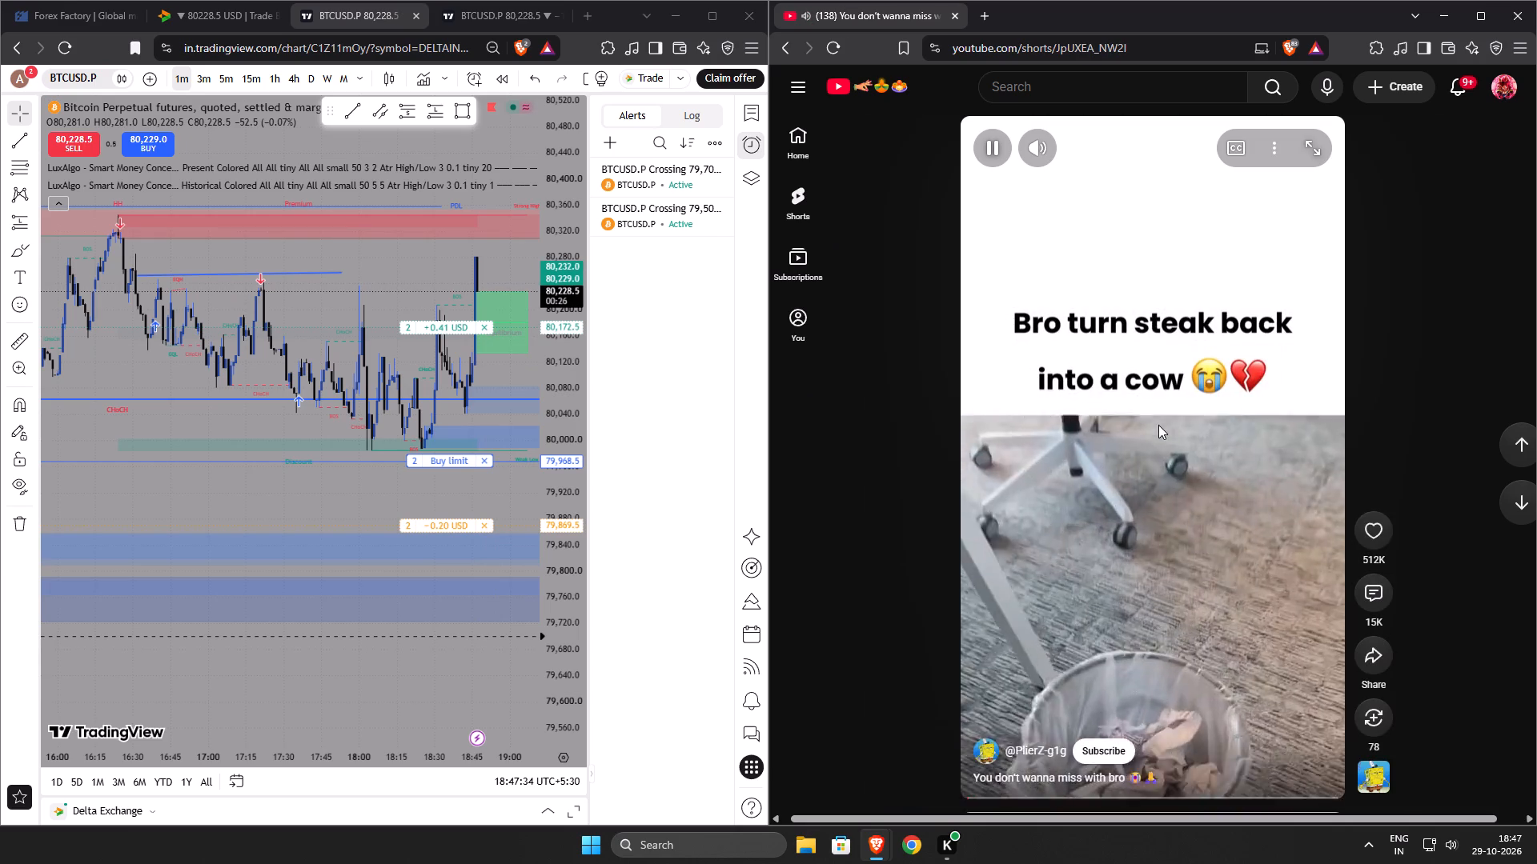
pyautogui.scroll(1, 1146, 426)
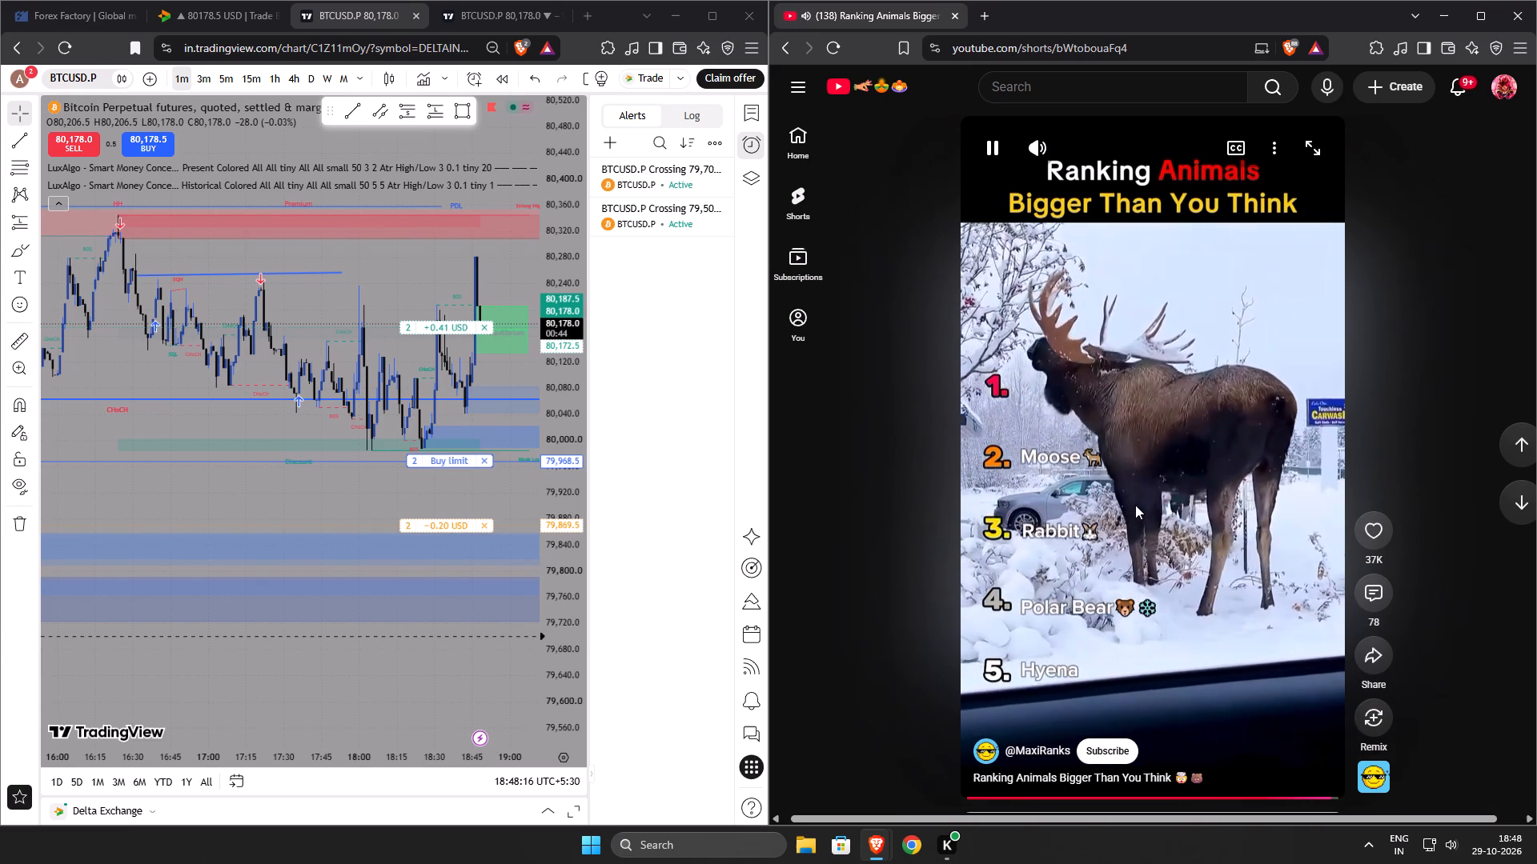
pyautogui.scroll(-1, 1135, 502)
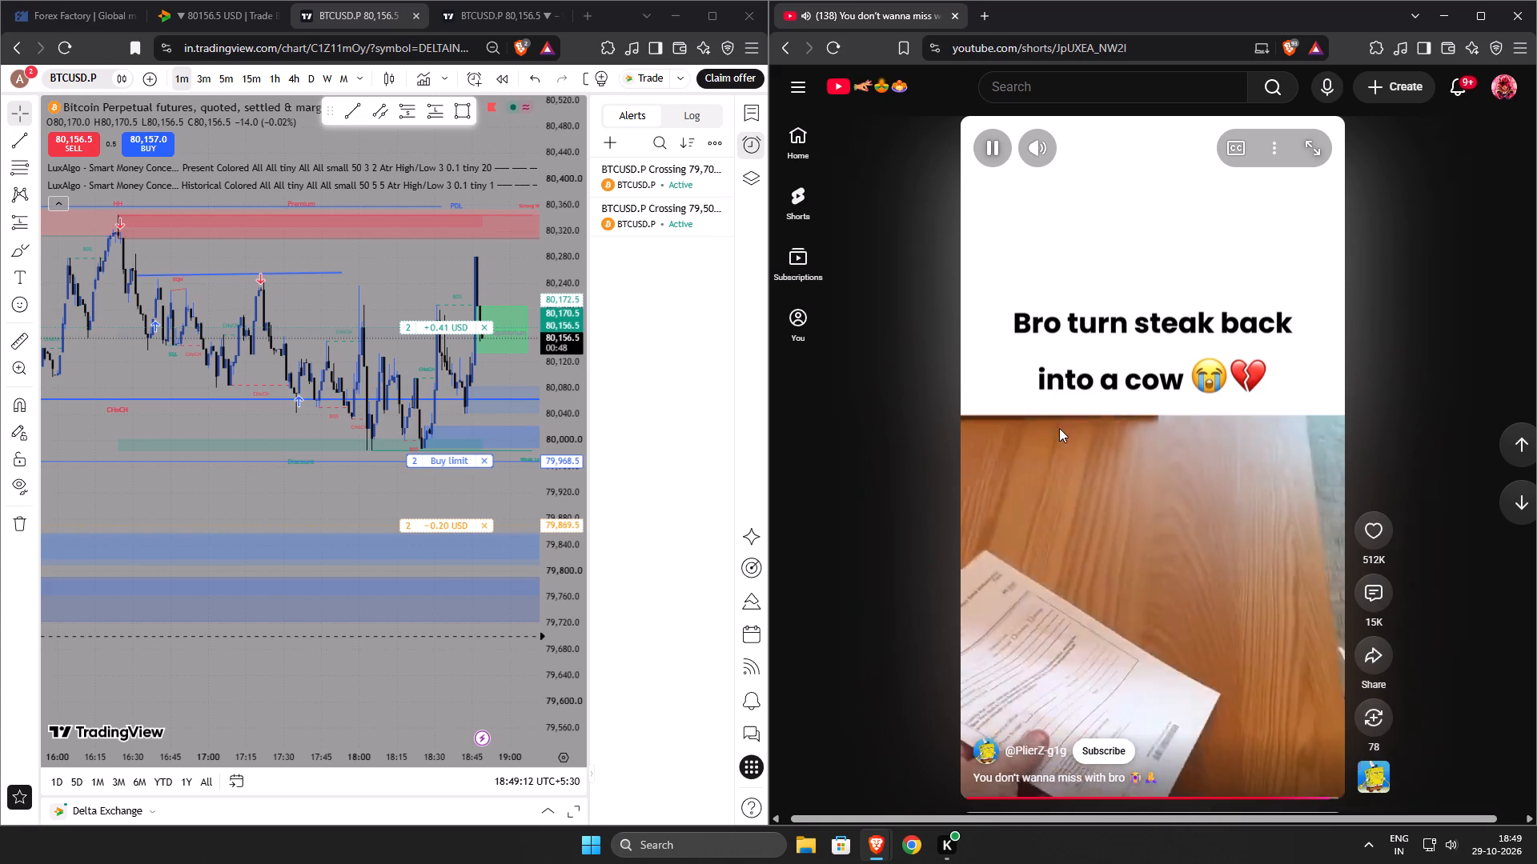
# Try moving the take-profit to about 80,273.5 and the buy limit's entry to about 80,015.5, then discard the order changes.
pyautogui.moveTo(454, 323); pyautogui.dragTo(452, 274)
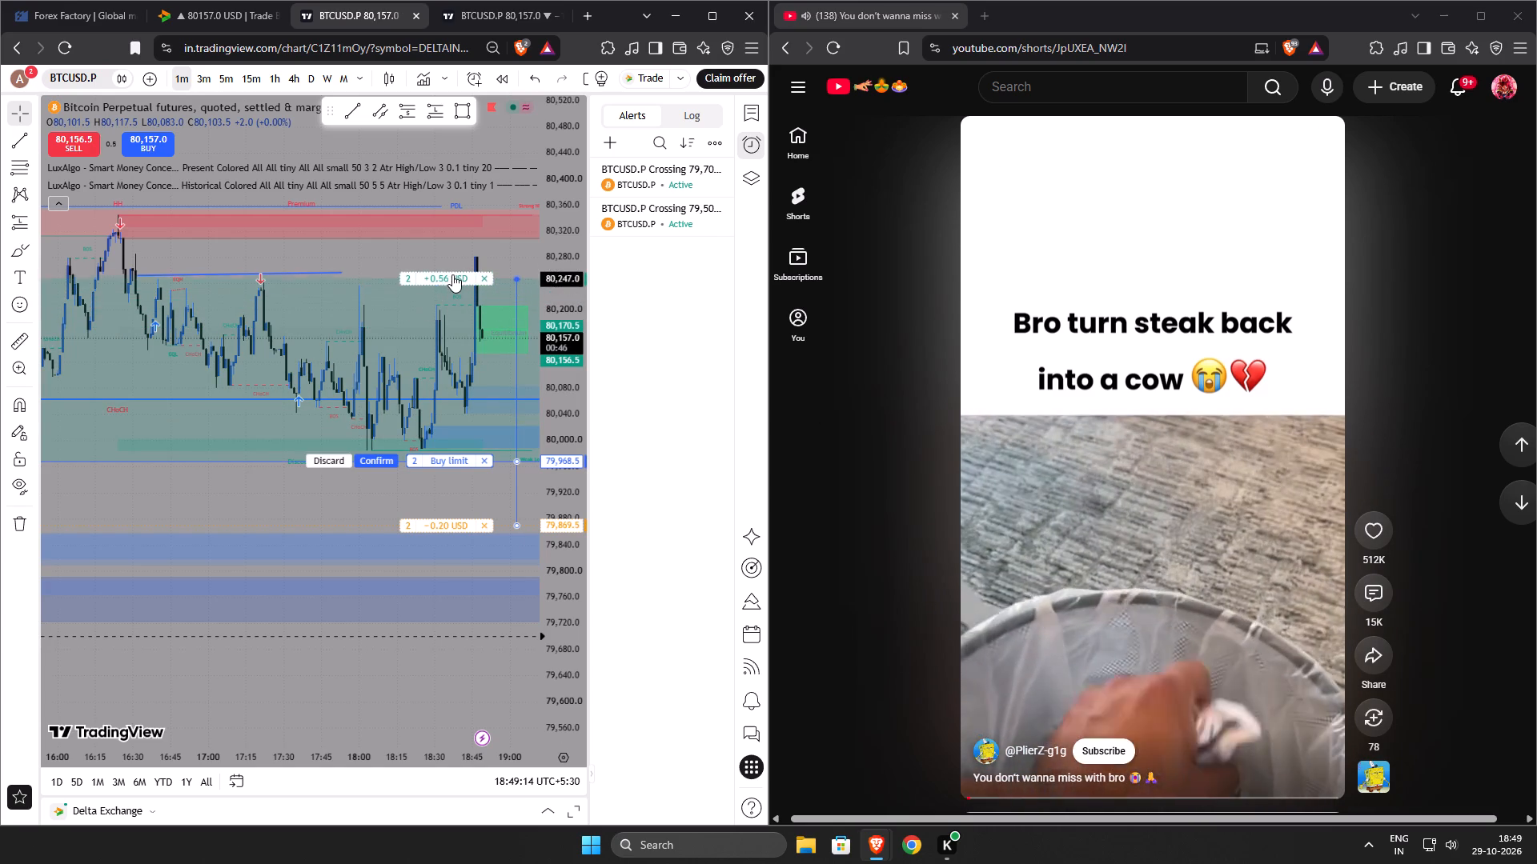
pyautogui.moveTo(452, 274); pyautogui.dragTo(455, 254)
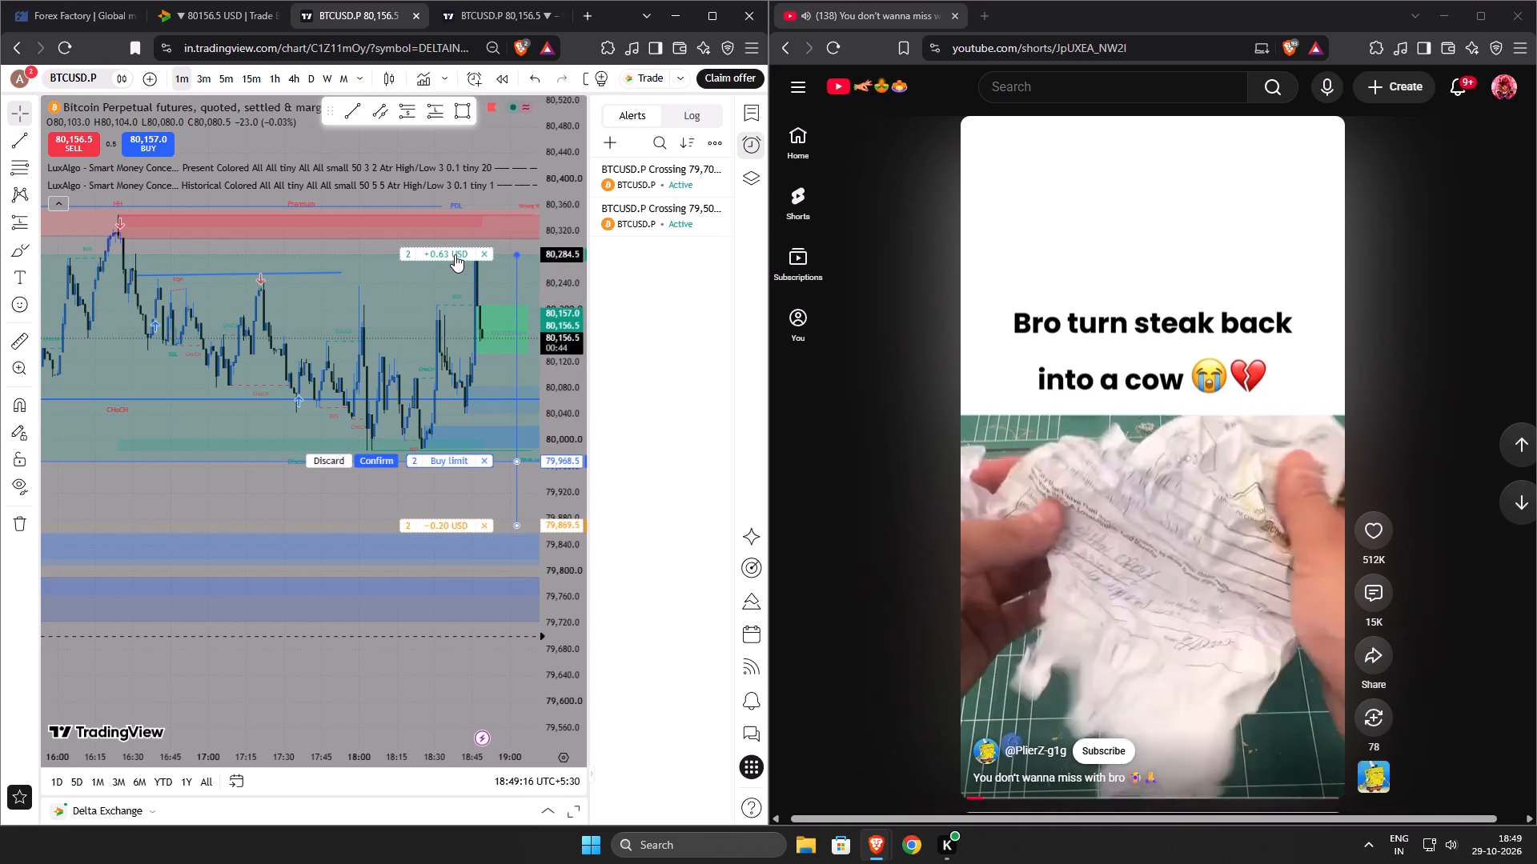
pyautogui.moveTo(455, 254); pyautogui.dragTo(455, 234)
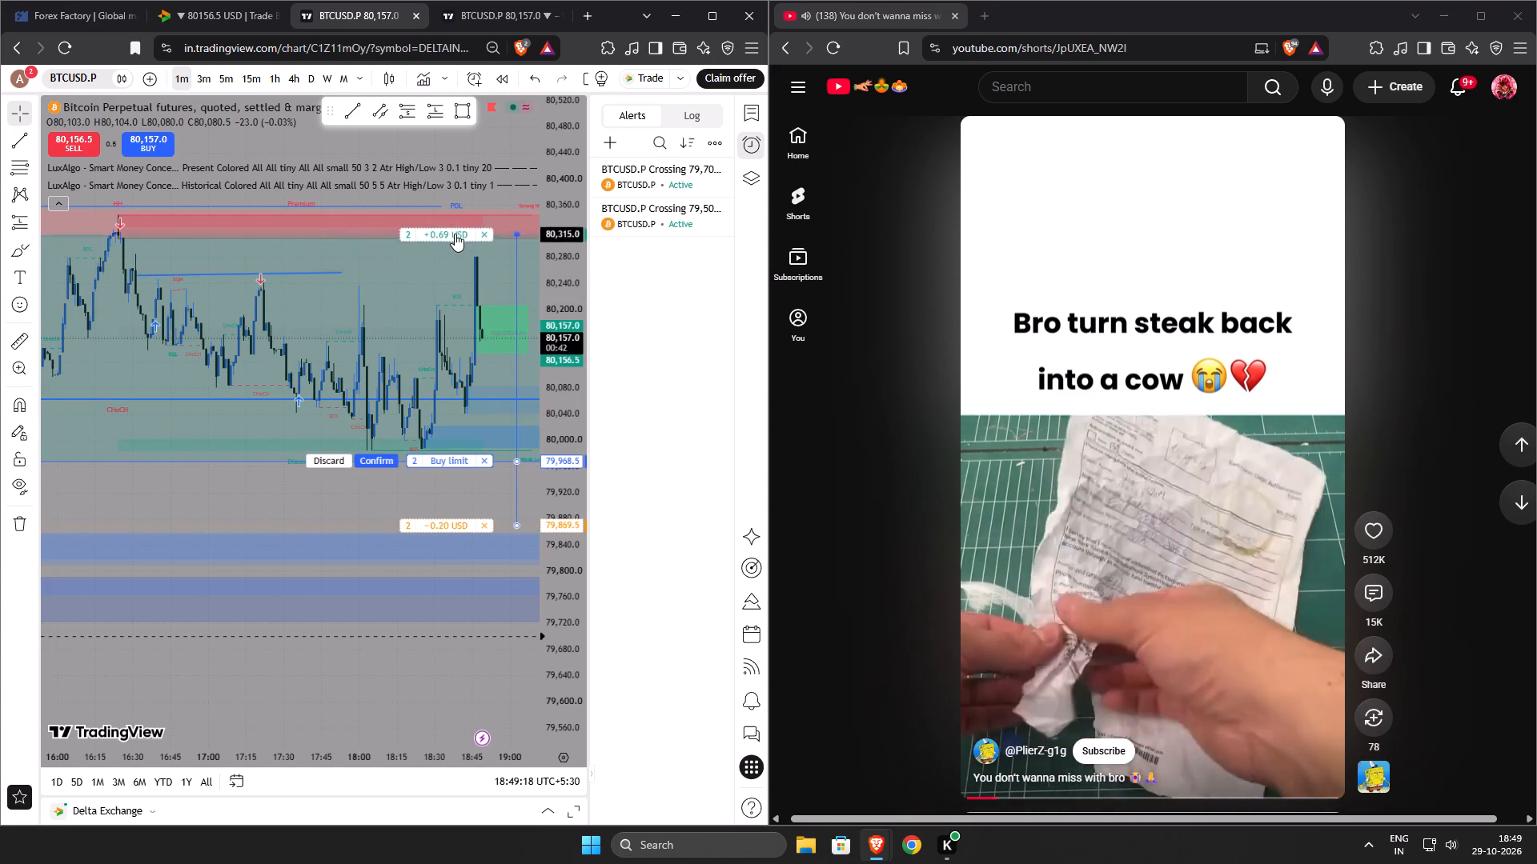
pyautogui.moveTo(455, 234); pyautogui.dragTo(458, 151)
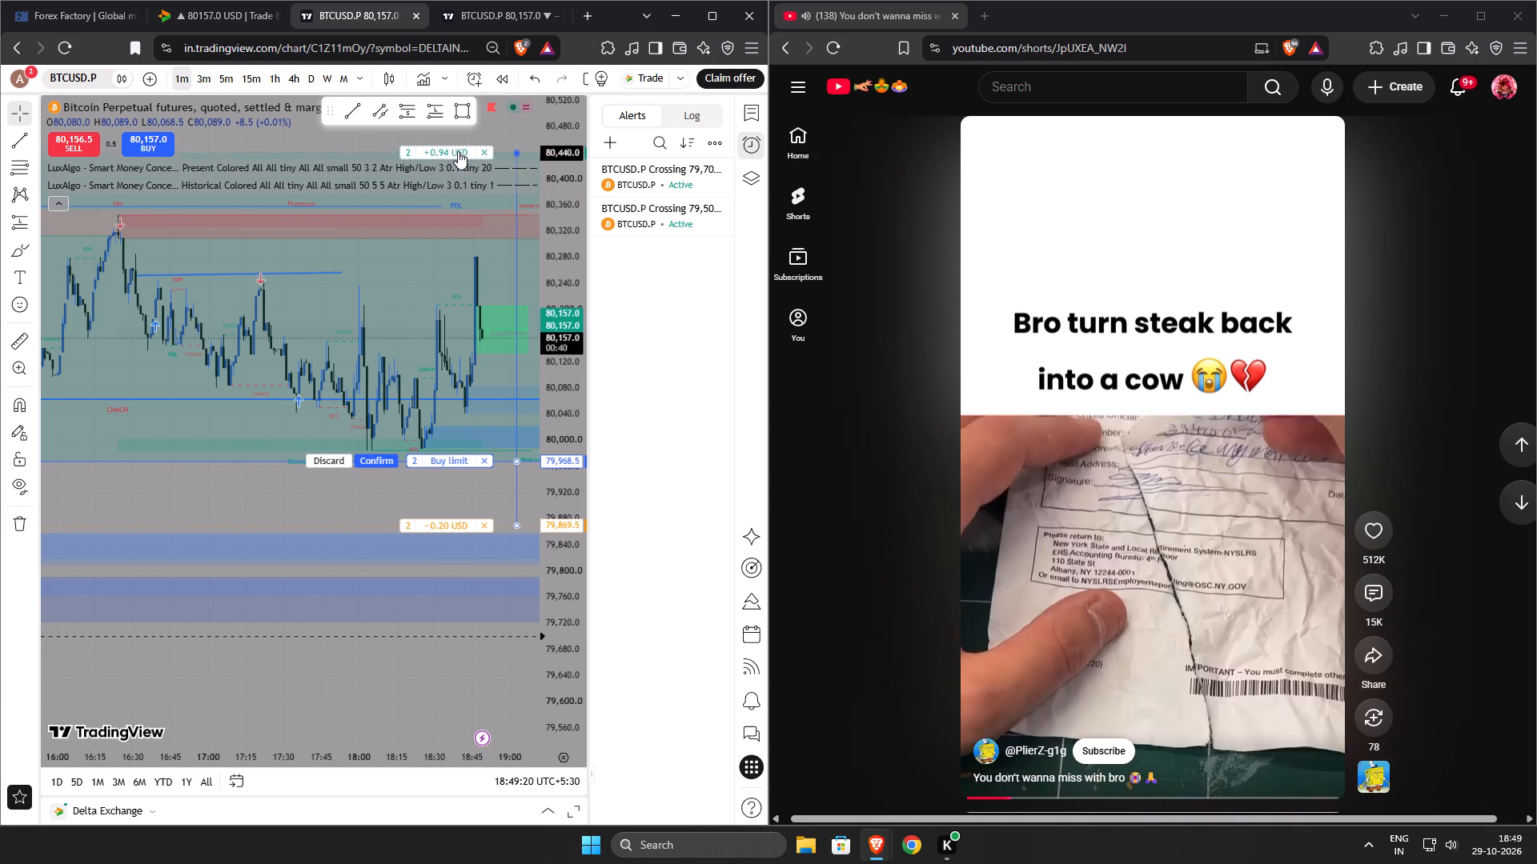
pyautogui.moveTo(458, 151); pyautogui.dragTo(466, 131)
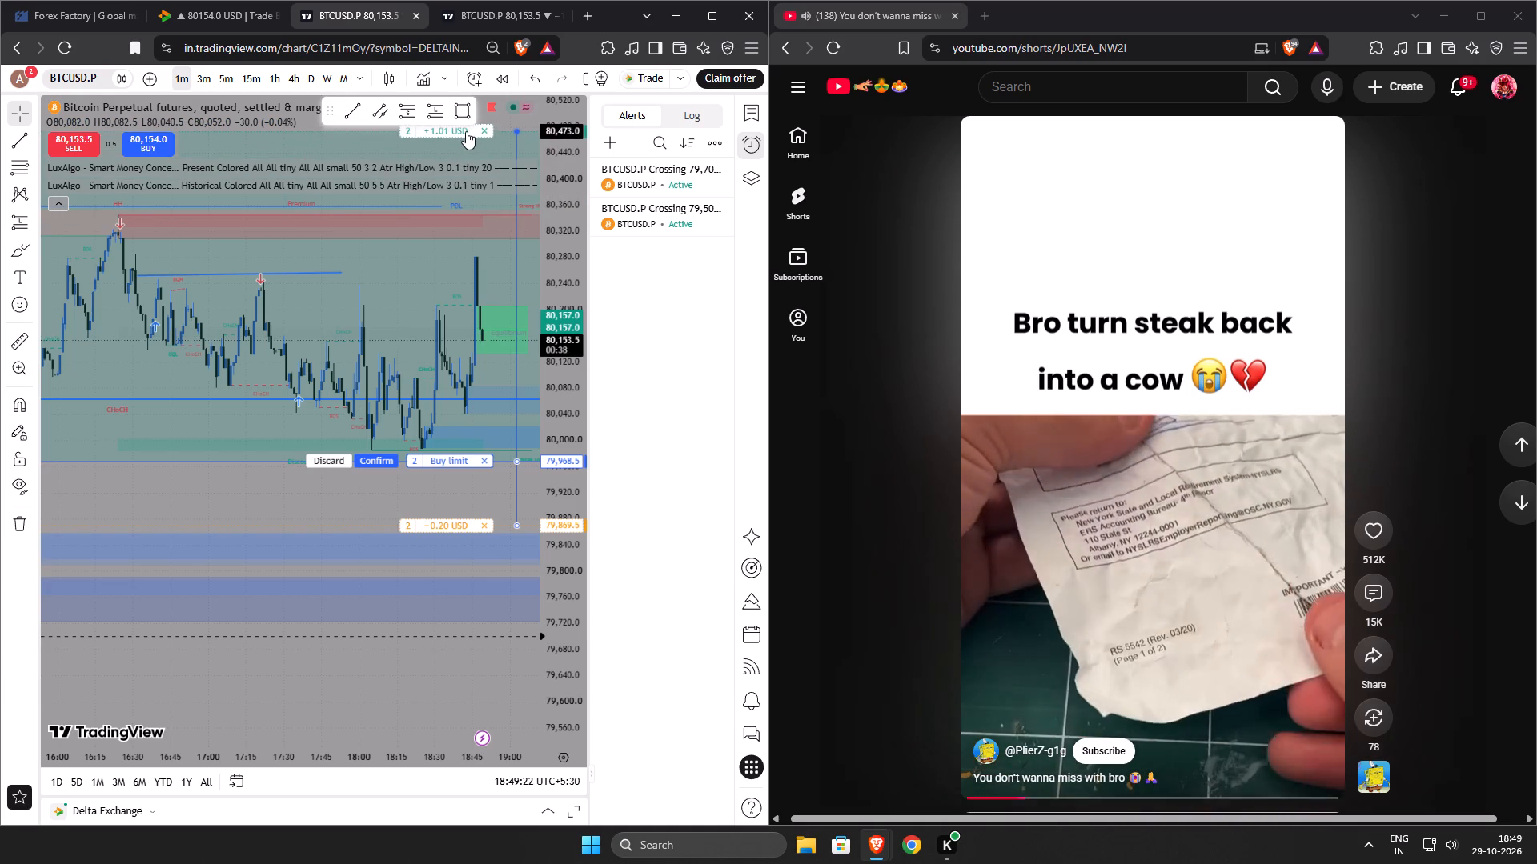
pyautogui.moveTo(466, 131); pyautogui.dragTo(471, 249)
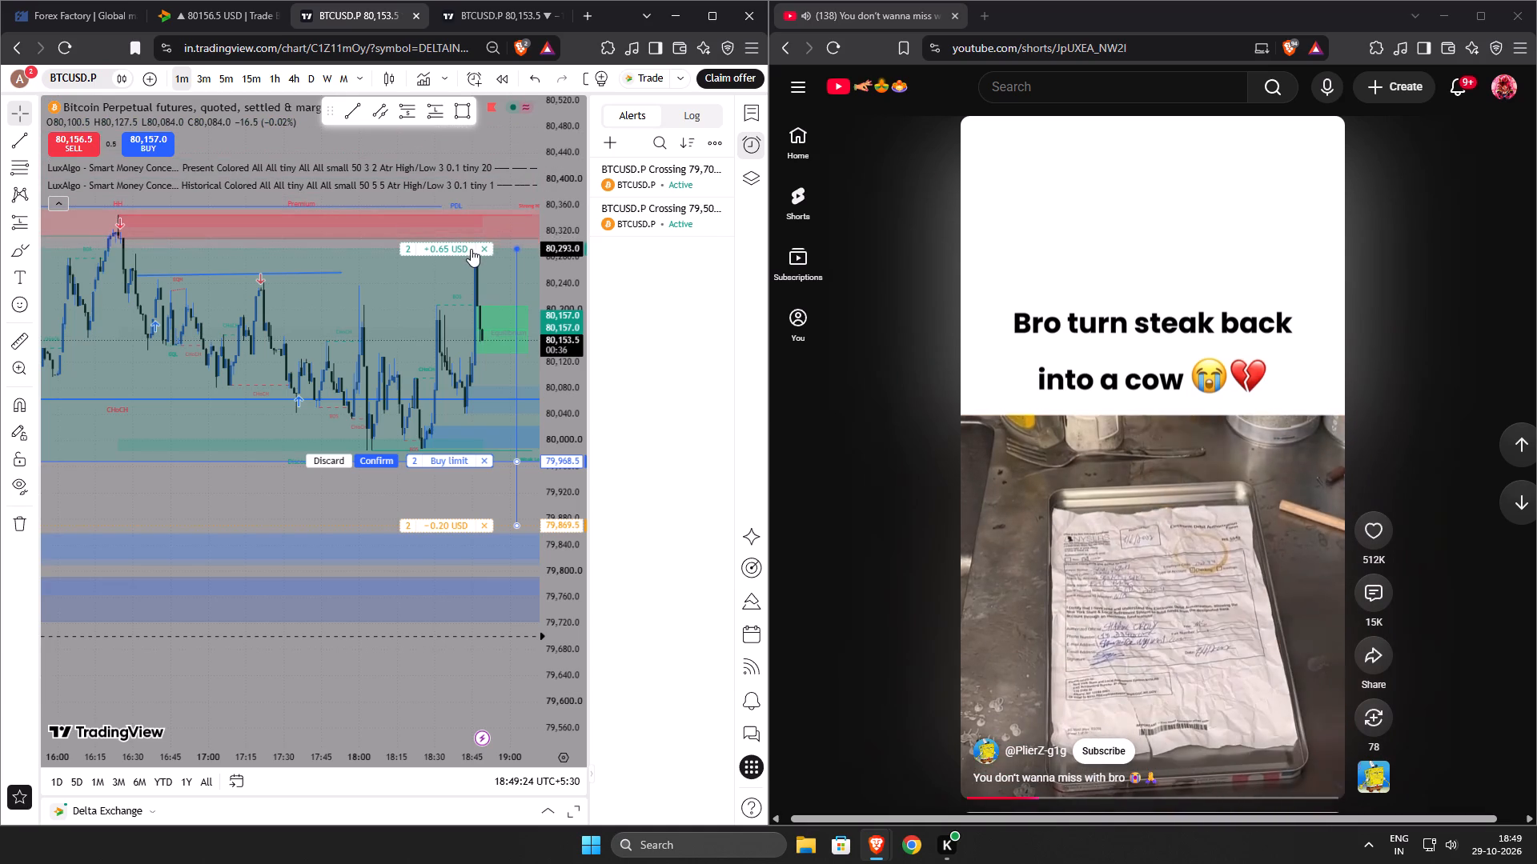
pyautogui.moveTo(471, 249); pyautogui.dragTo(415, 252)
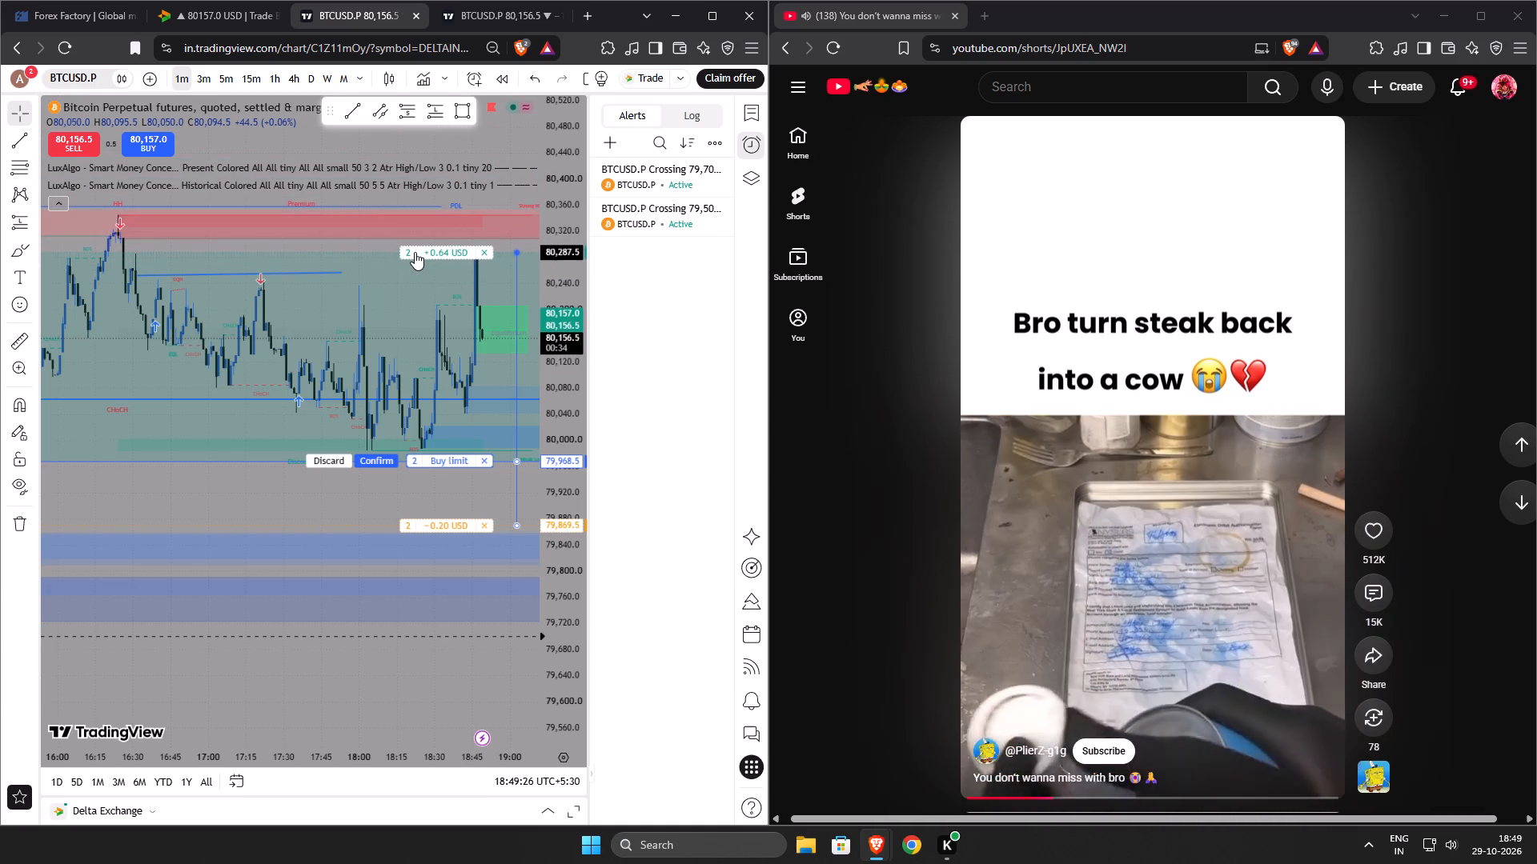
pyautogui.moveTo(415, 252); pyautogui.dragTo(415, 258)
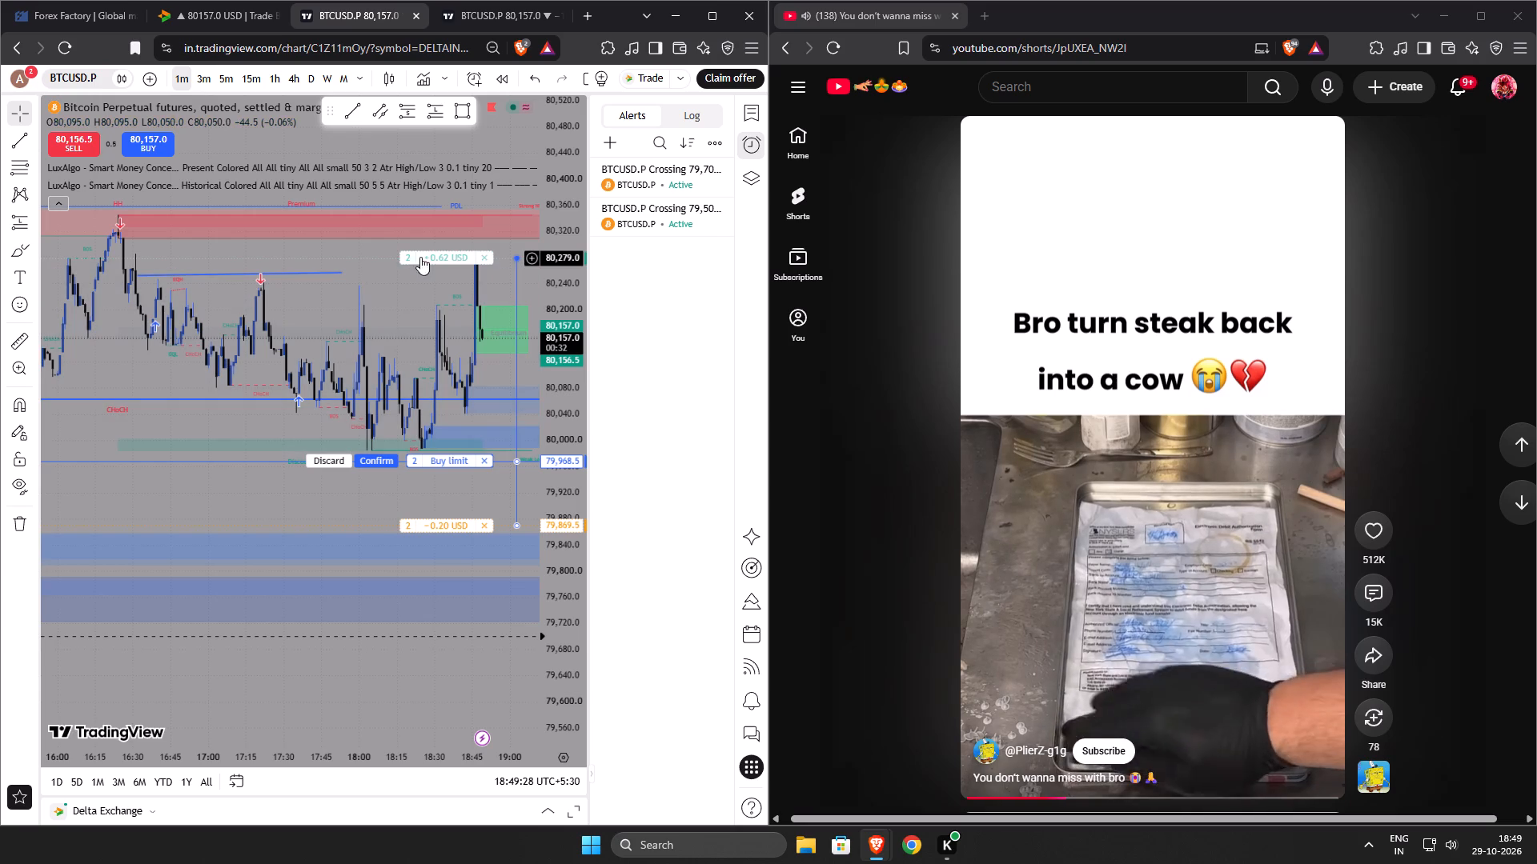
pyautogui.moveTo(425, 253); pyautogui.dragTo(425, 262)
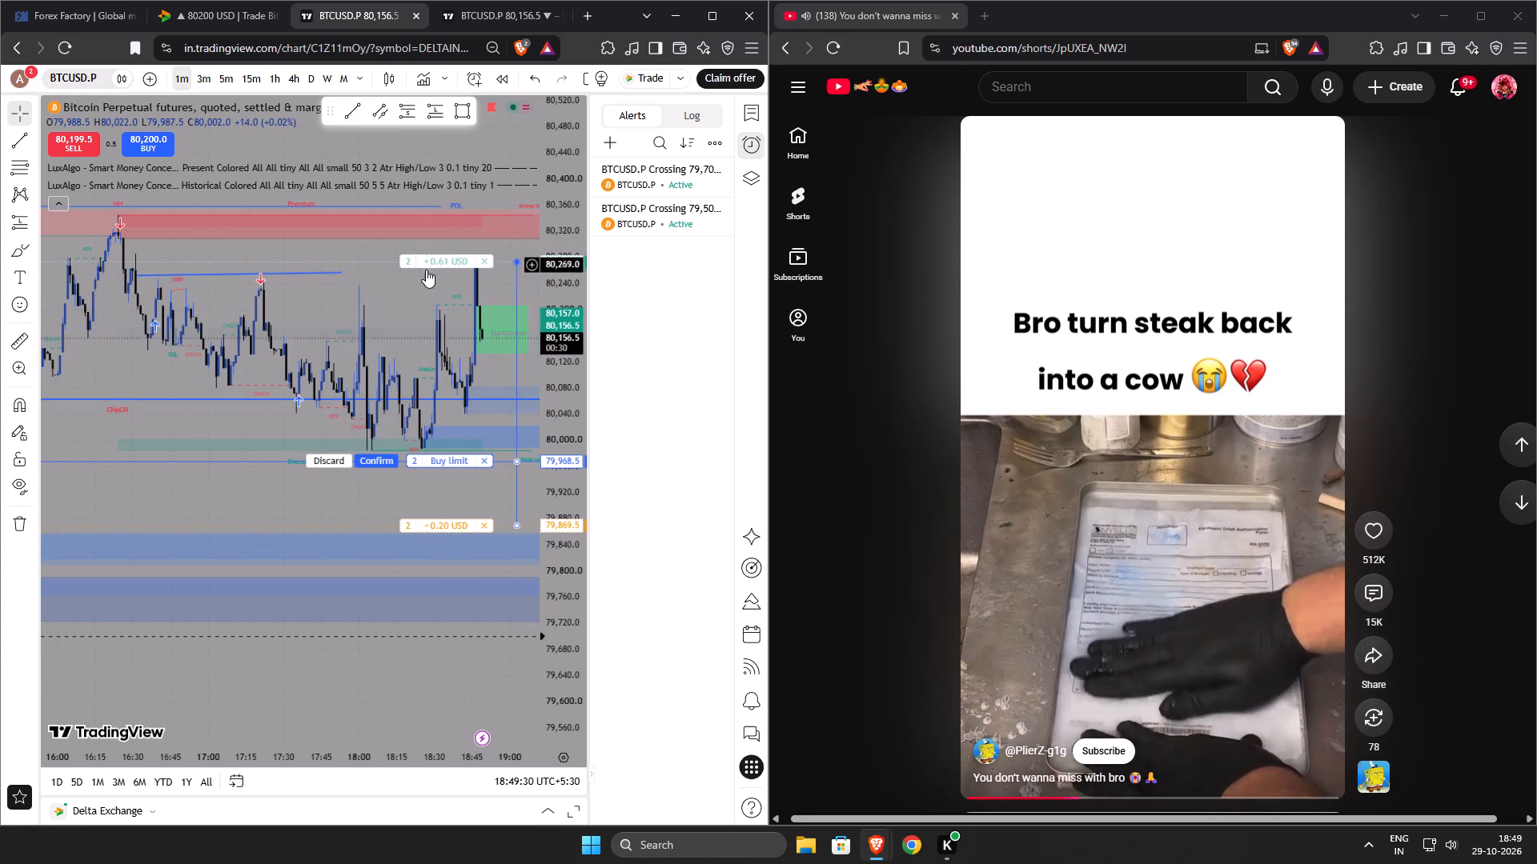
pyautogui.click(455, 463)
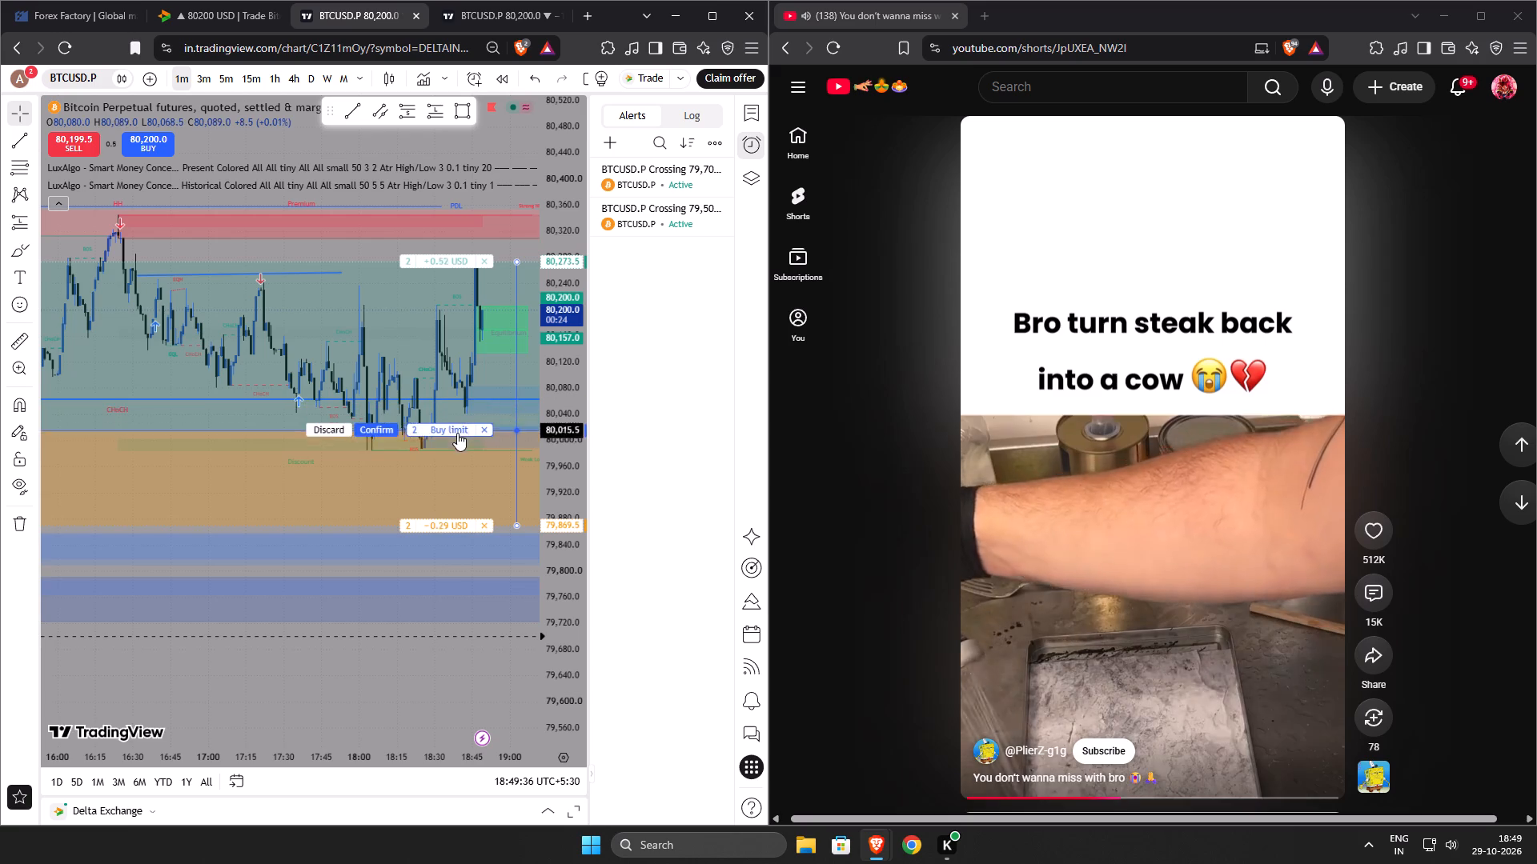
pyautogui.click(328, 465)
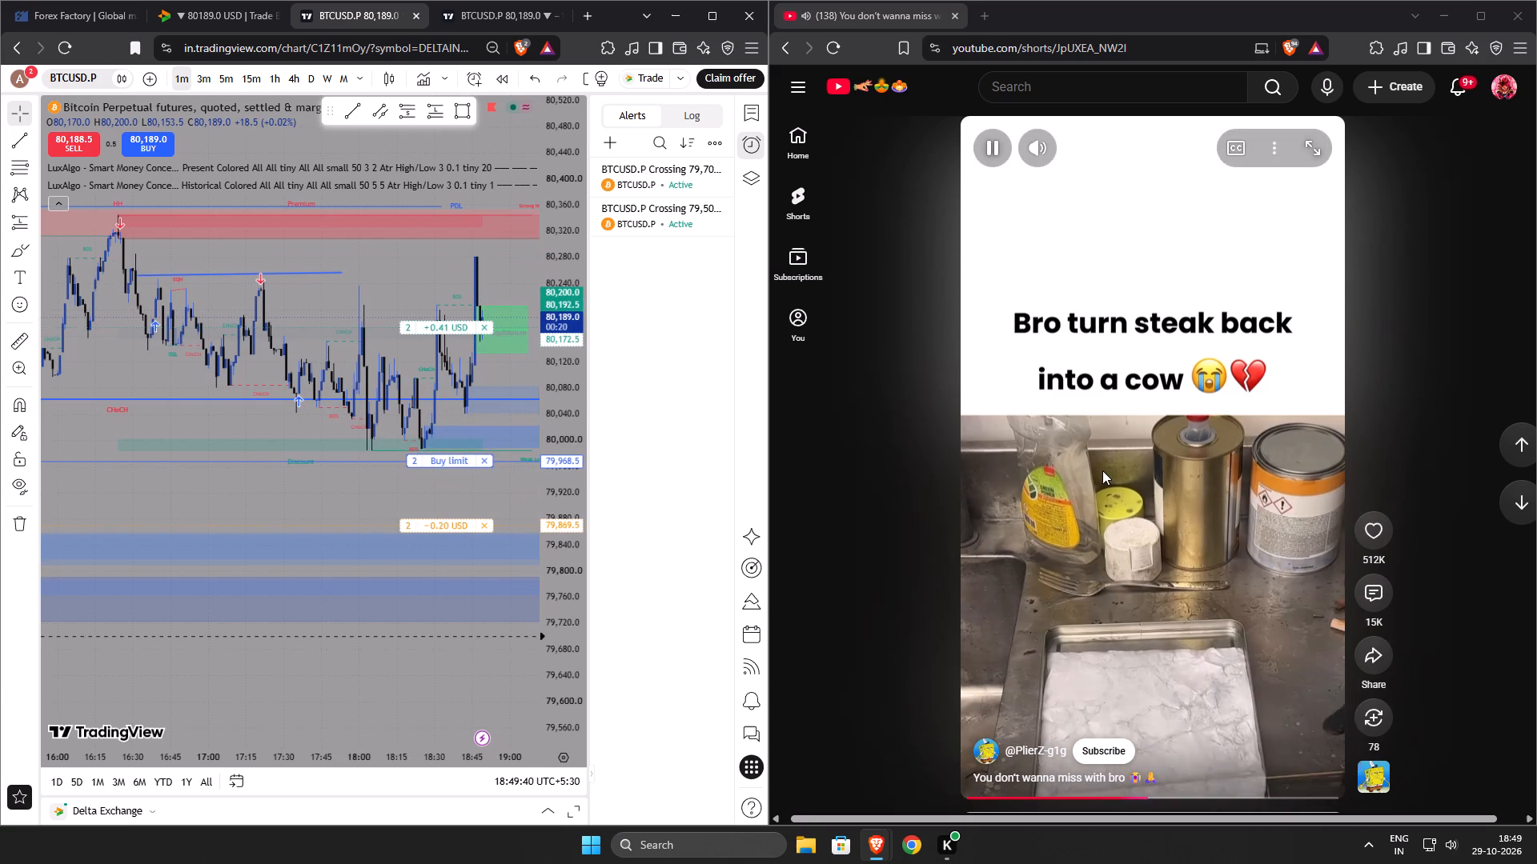
# Browse the next YouTube Shorts, going through "Build the Best Marvel Team" and past "Guess the number".
pyautogui.scroll(-1, 1102, 470)
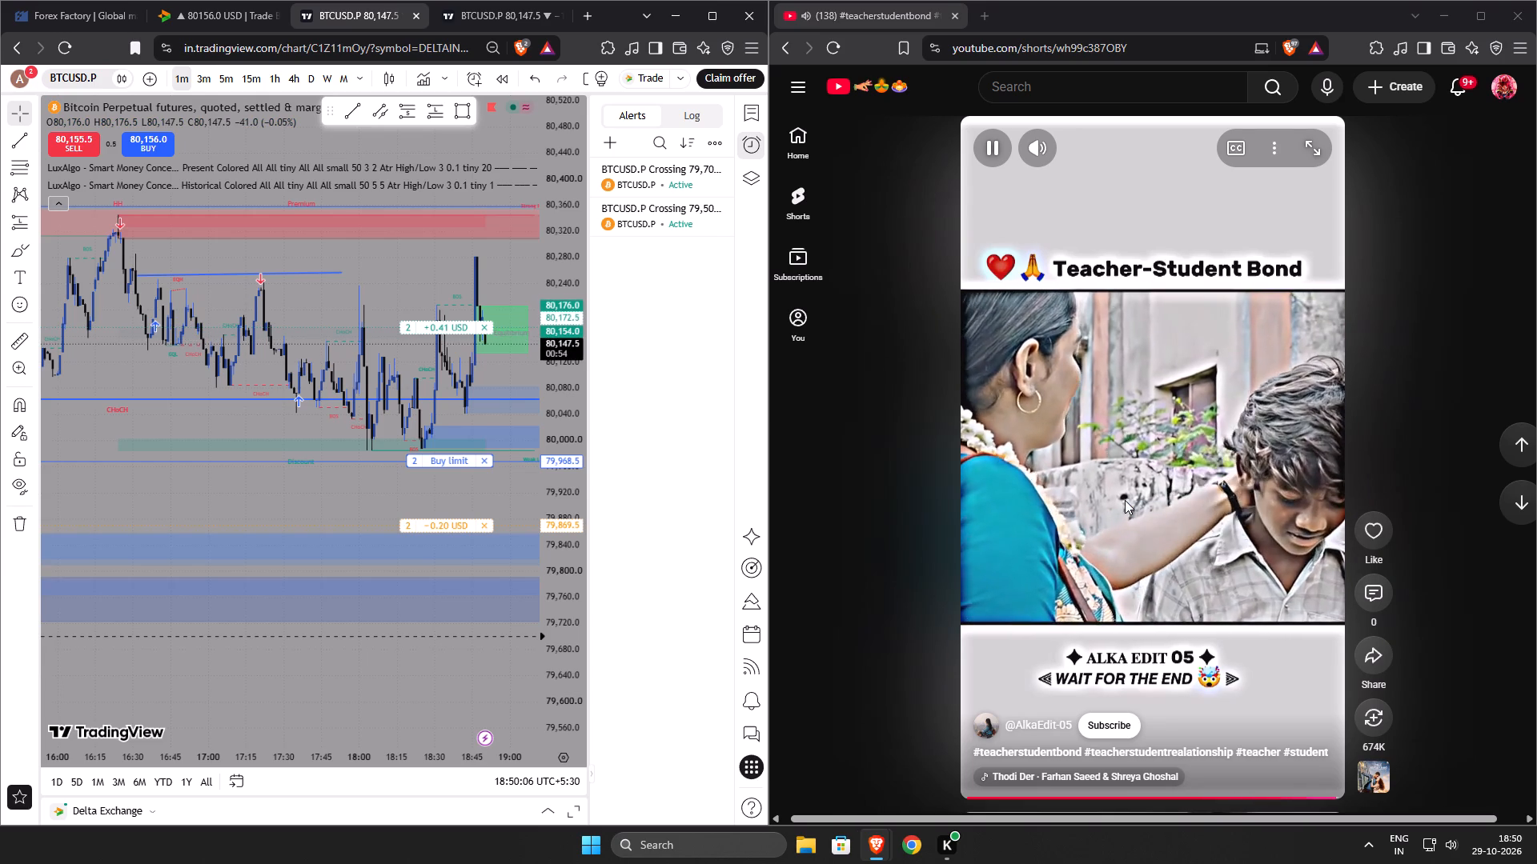
pyautogui.scroll(-1, 1125, 500)
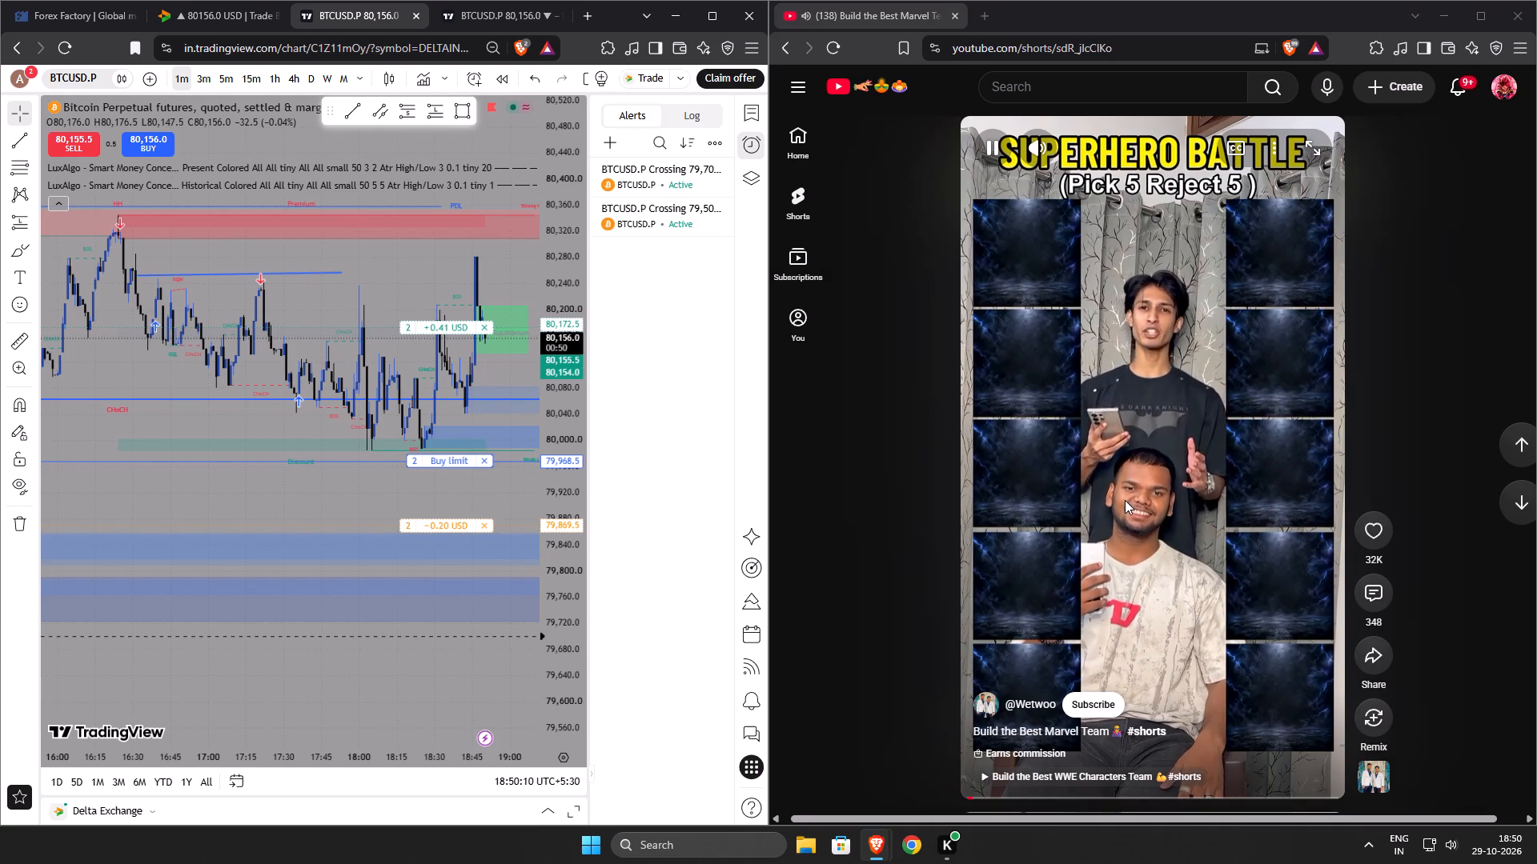
pyautogui.scroll(-1, 1125, 500)
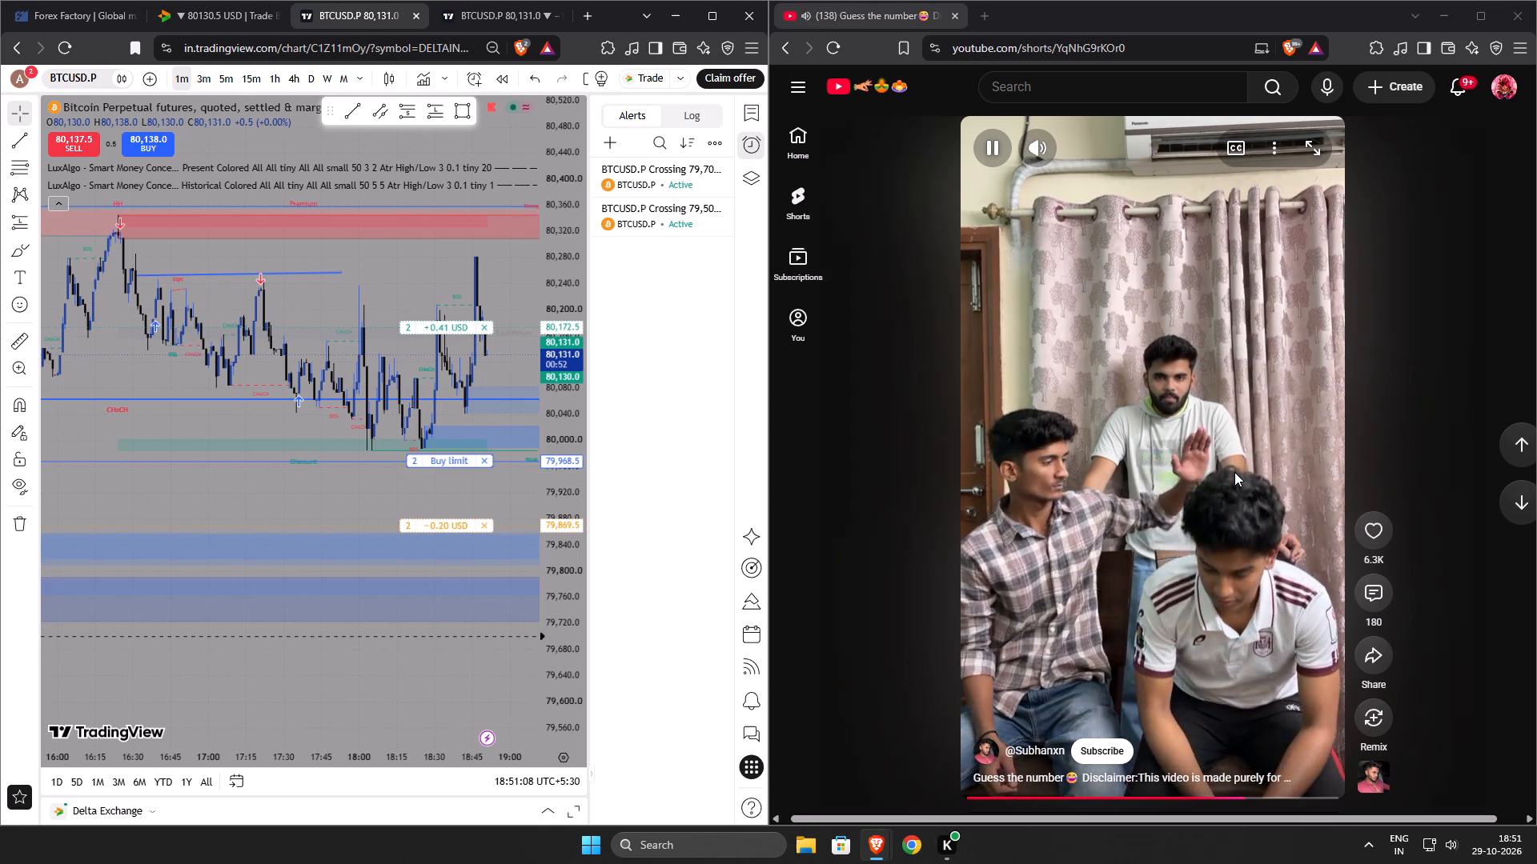
pyautogui.scroll(-1, 1227, 457)
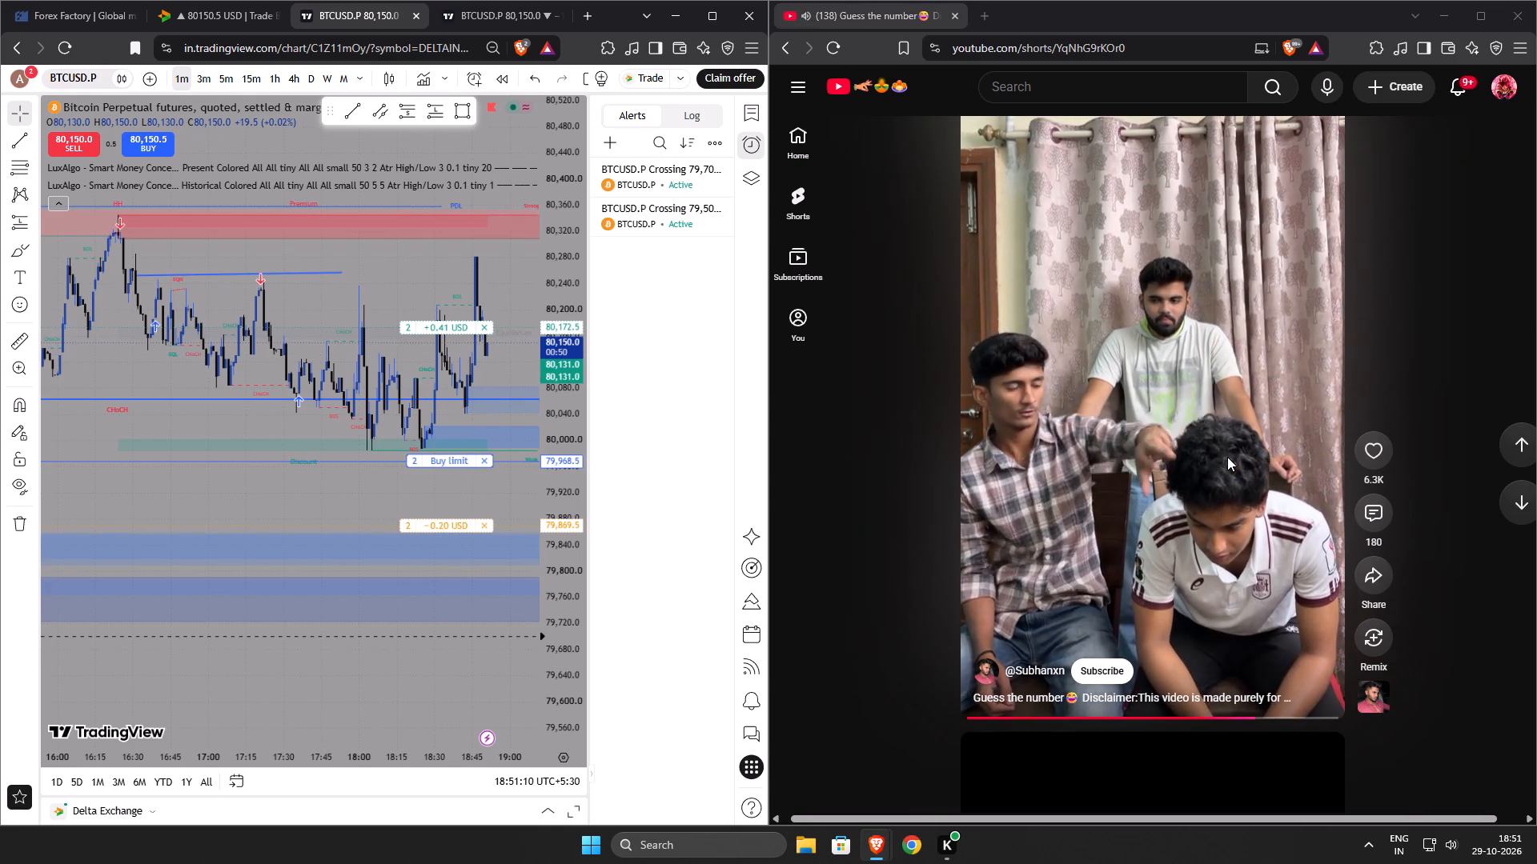